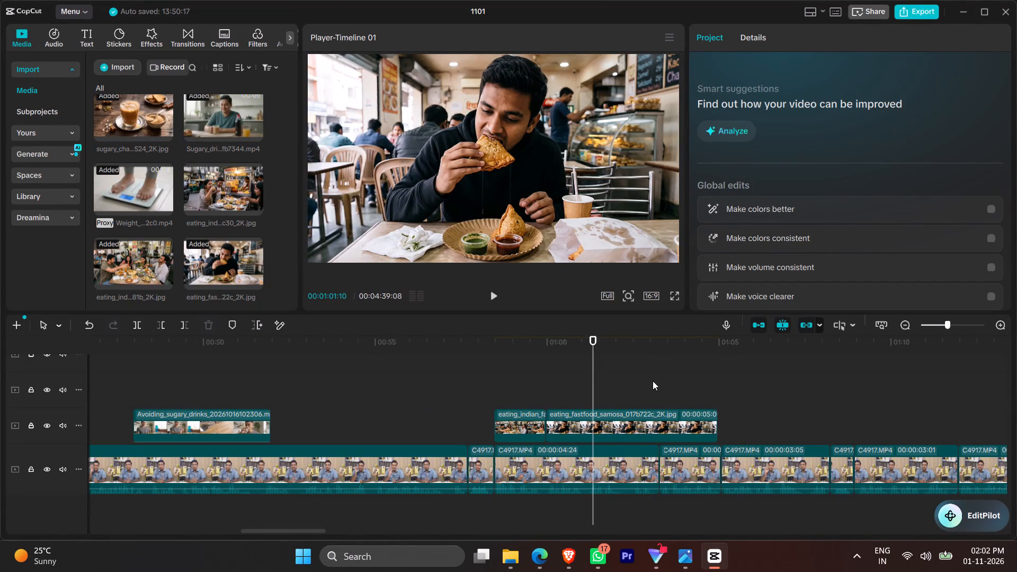
# Split the eating_fastfood_samosa clip at 00:01:01:06 and delete the part after the cut.
pyautogui.click(492, 371)
pyautogui.press('space')
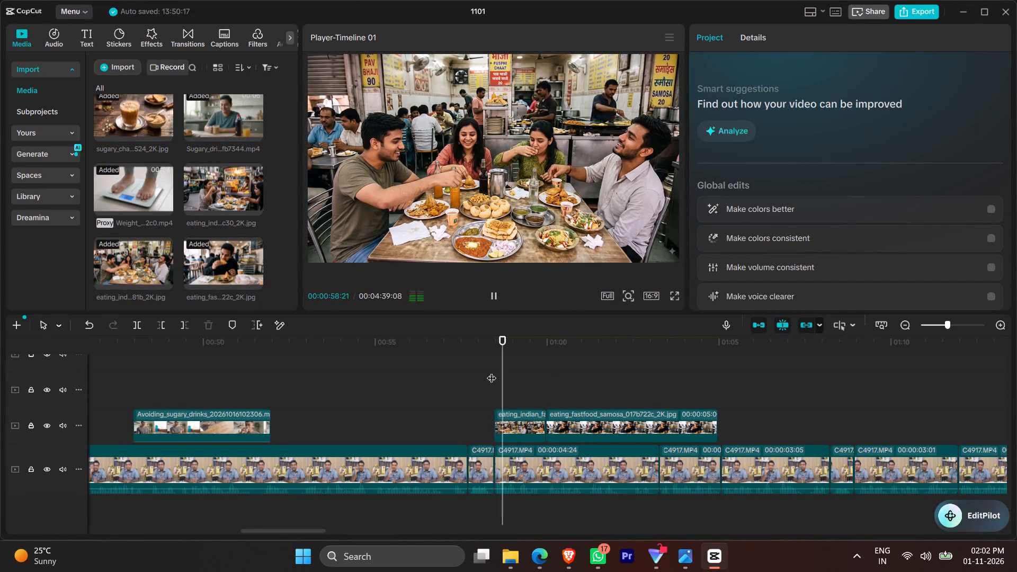
pyautogui.hscroll(-1, 519, 376)
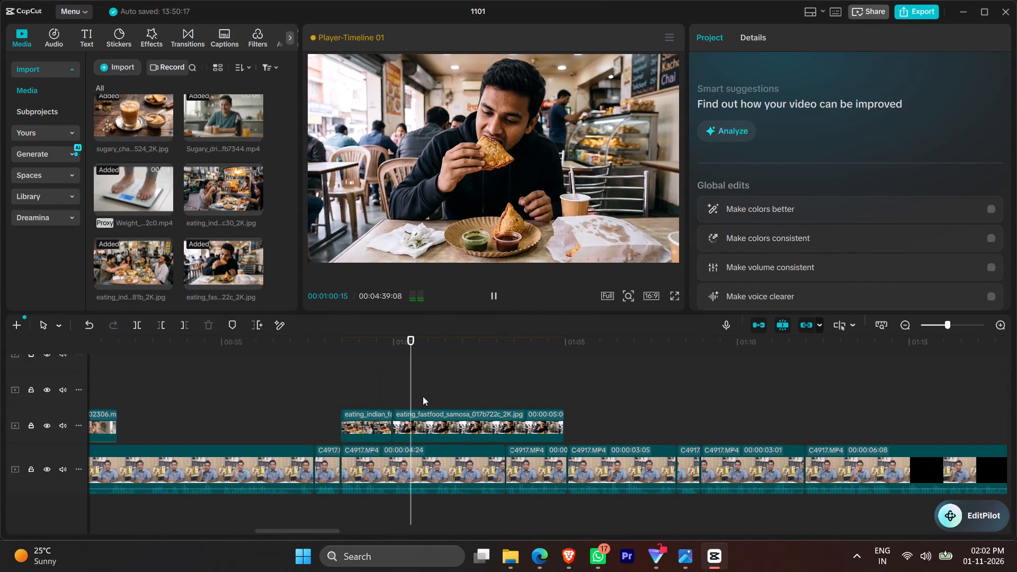
pyautogui.press('space')
pyautogui.press('space')
pyautogui.press('space')
pyautogui.click(432, 400)
pyautogui.click(432, 400)
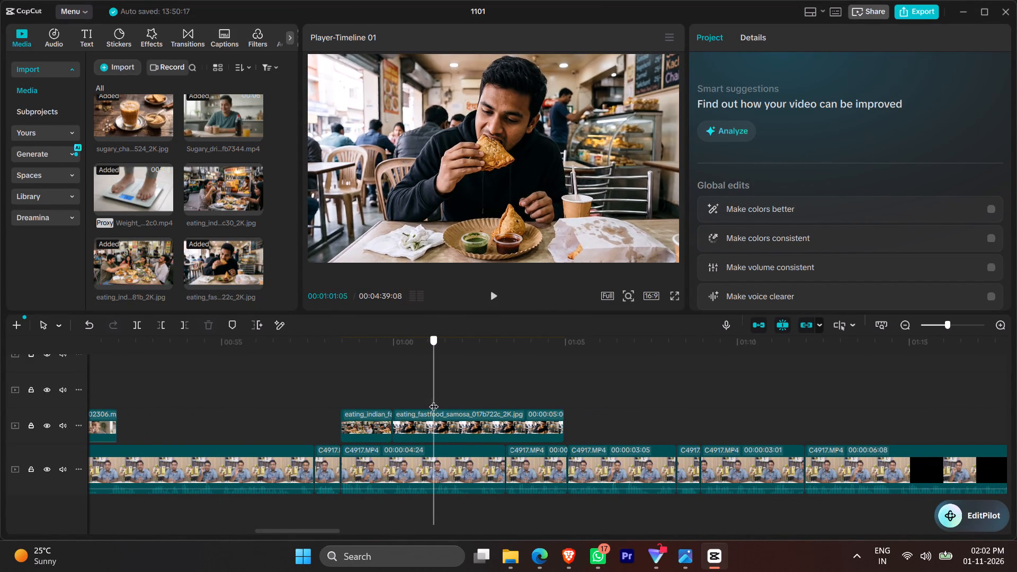
pyautogui.click(437, 416)
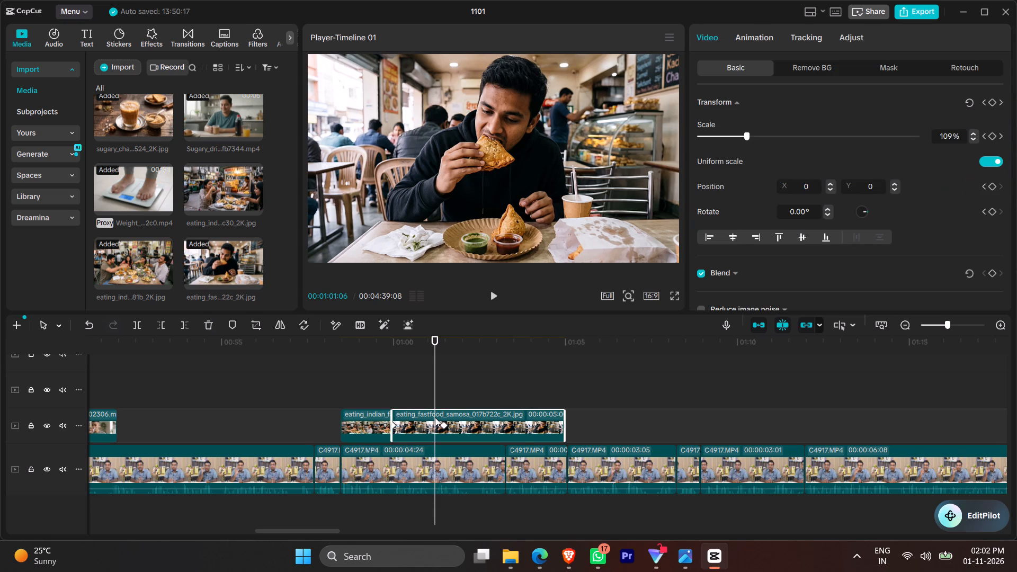
pyautogui.hotkey('ctrl', 'b')
pyautogui.press('1')
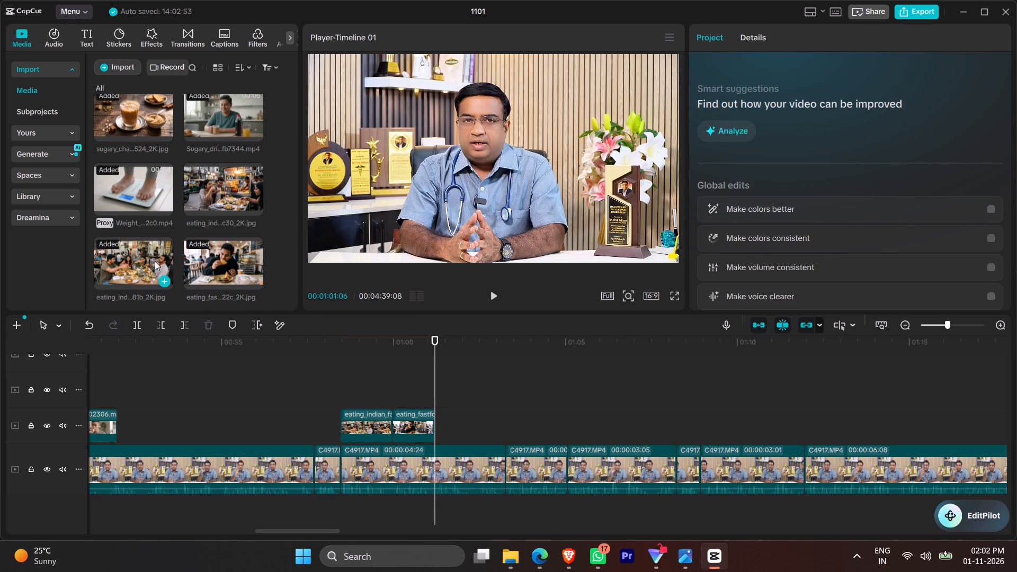
# Place the Packed_snacks image on the overlay track directly after the shortened samosa clip.
pyautogui.press('space')
pyautogui.press('space')
pyautogui.scroll(1, 182, 209)
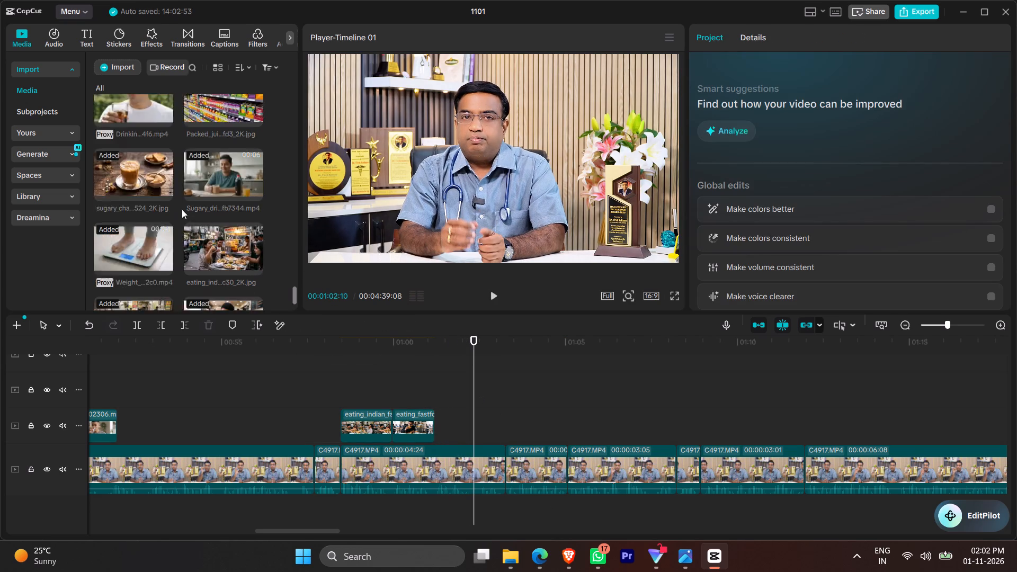
pyautogui.scroll(3, 182, 209)
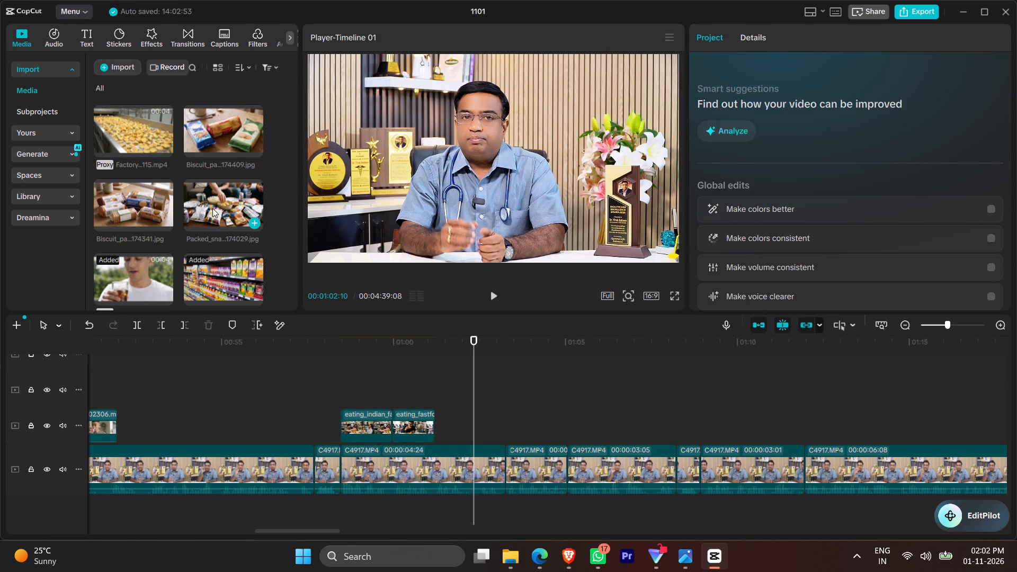
pyautogui.click(212, 208)
pyautogui.moveTo(212, 208); pyautogui.dragTo(389, 321)
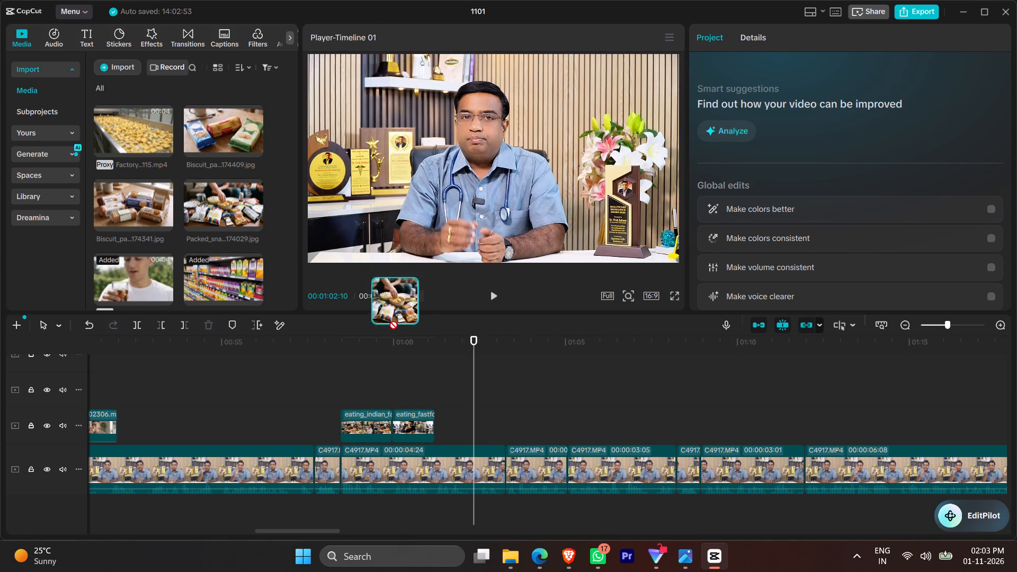
pyautogui.moveTo(389, 321); pyautogui.dragTo(438, 411)
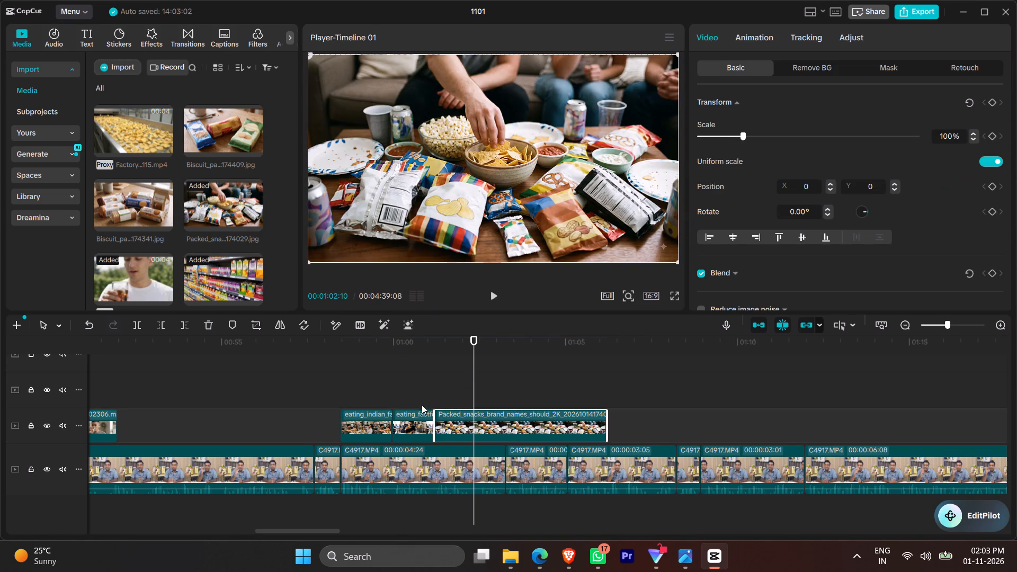
# Copy the samosa clip and paste its attributes, with location size, blend, canvas and maintained keyframe timing, onto the Packed_snacks clip.
pyautogui.click(421, 413)
pyautogui.hotkey('ctrl', 'c')
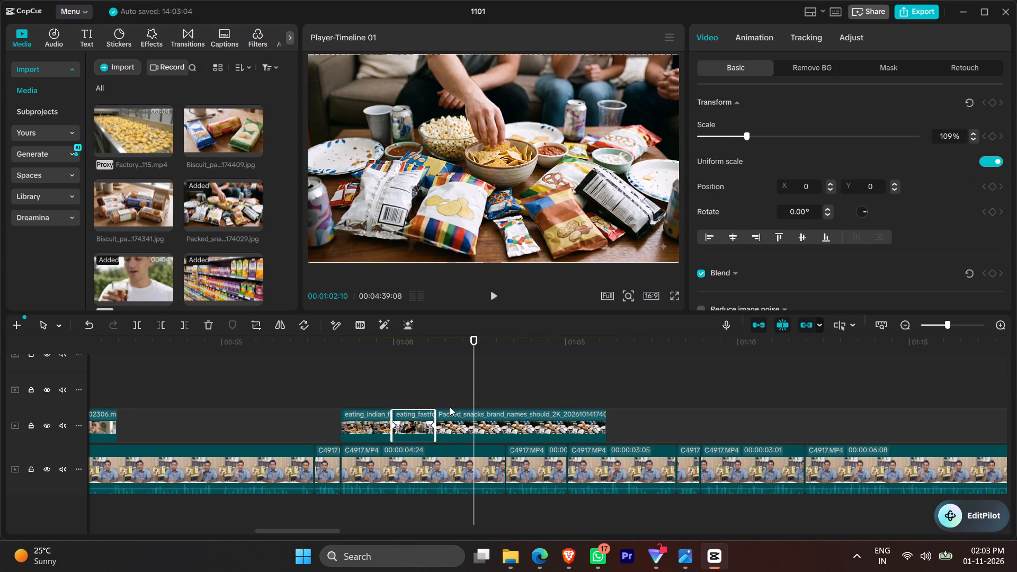
pyautogui.keyDown('ctrl'); pyautogui.click(458, 418); pyautogui.keyUp('ctrl')
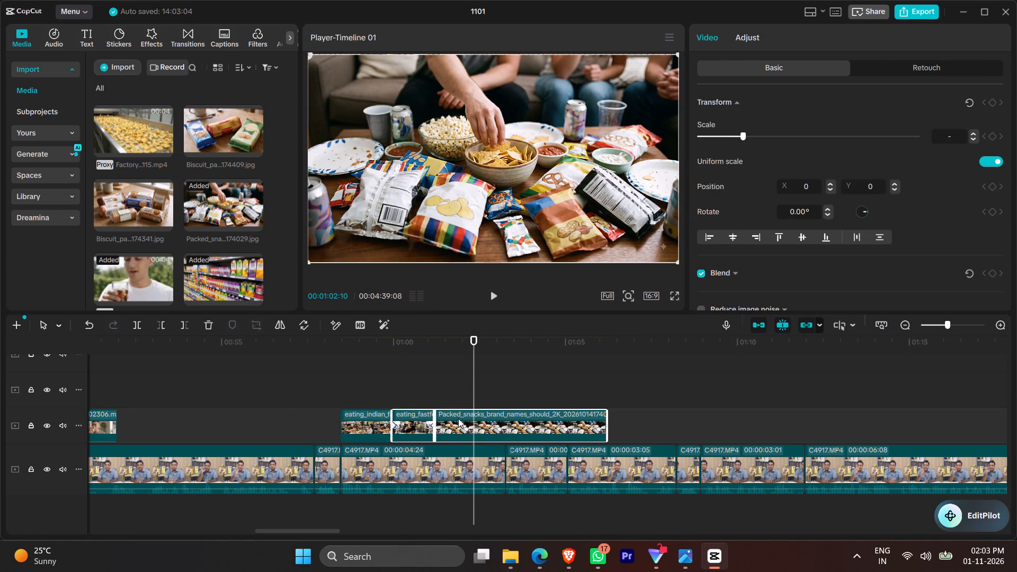
pyautogui.hotkey('ctrl', 'v')
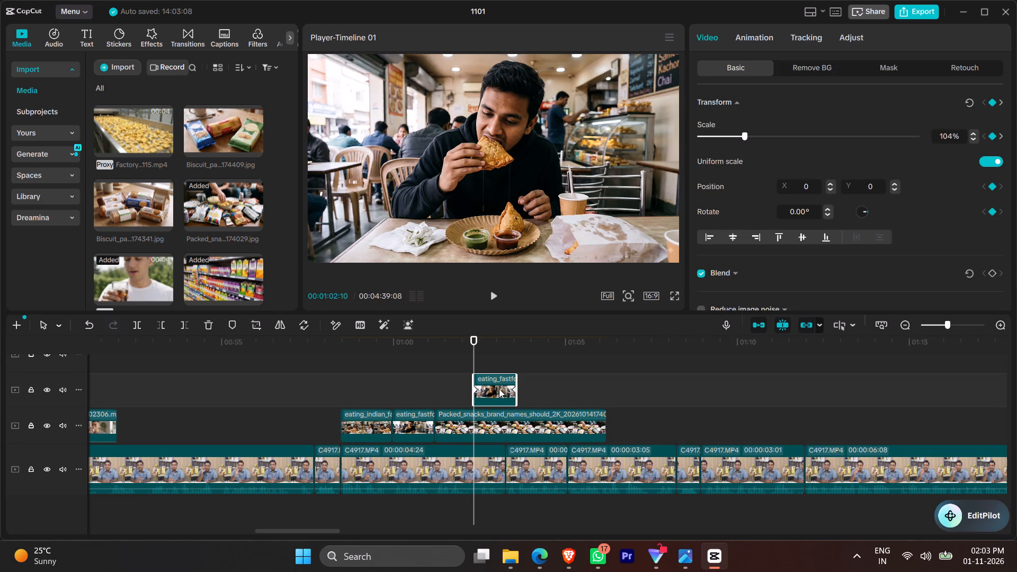
pyautogui.hotkey('ctrl', 'z')
pyautogui.click(468, 419)
pyautogui.rightClick(468, 419)
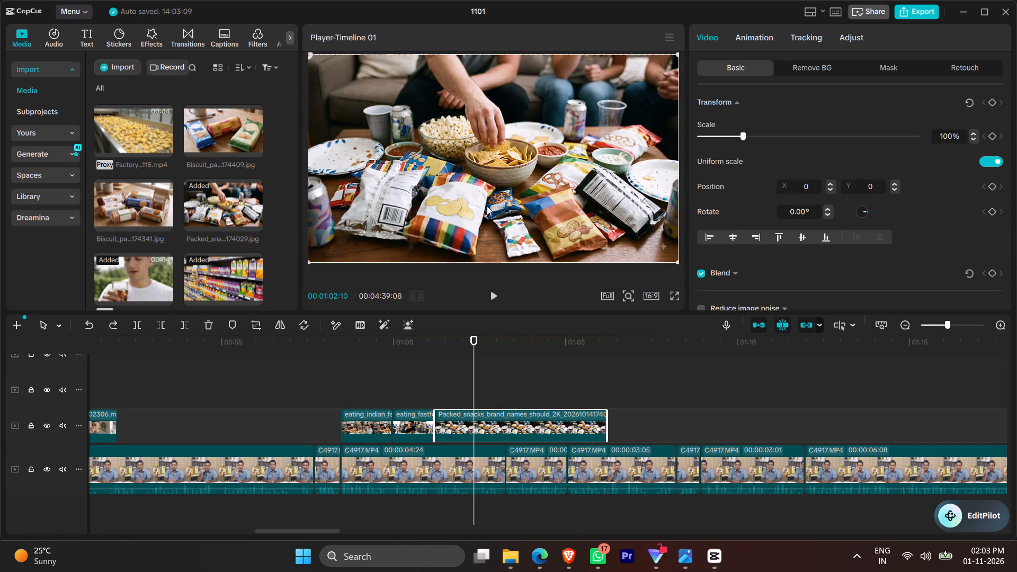
pyautogui.click(511, 90)
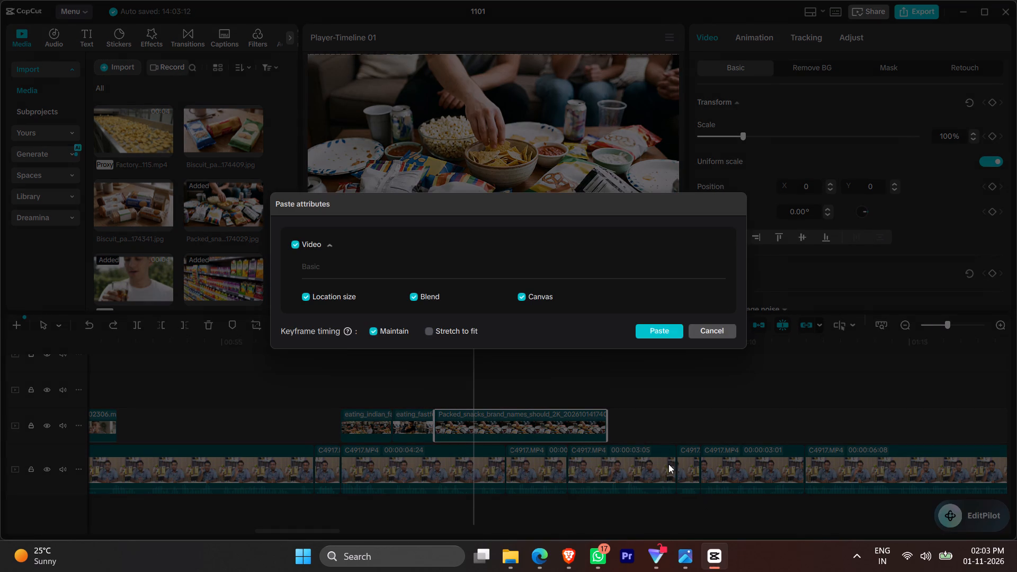
pyautogui.click(652, 327)
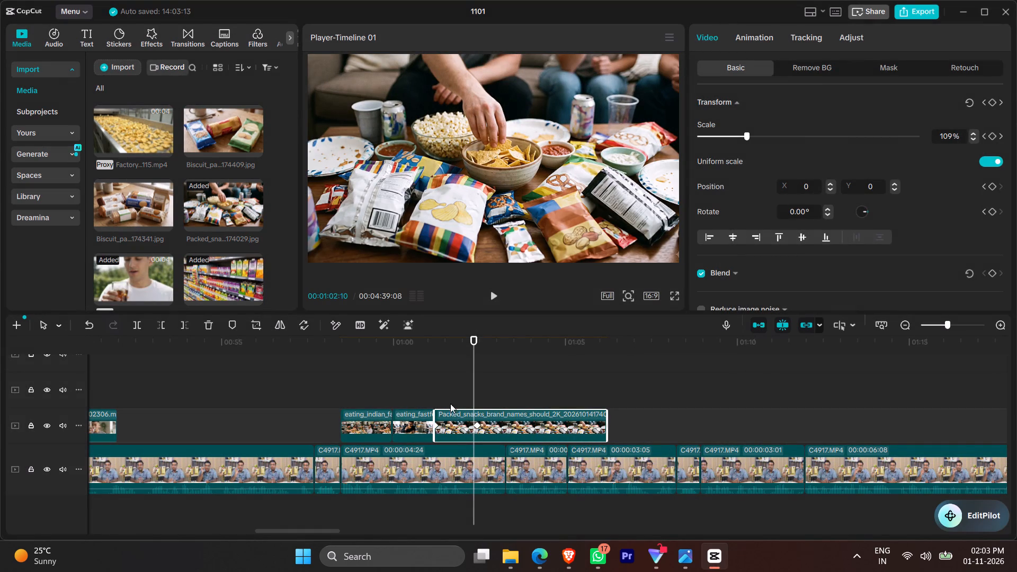
# Set the scale of the Packed_snacks clip to 112% at its second keyframe, at 00:01:02:13.
pyautogui.click(435, 391)
pyautogui.press('space')
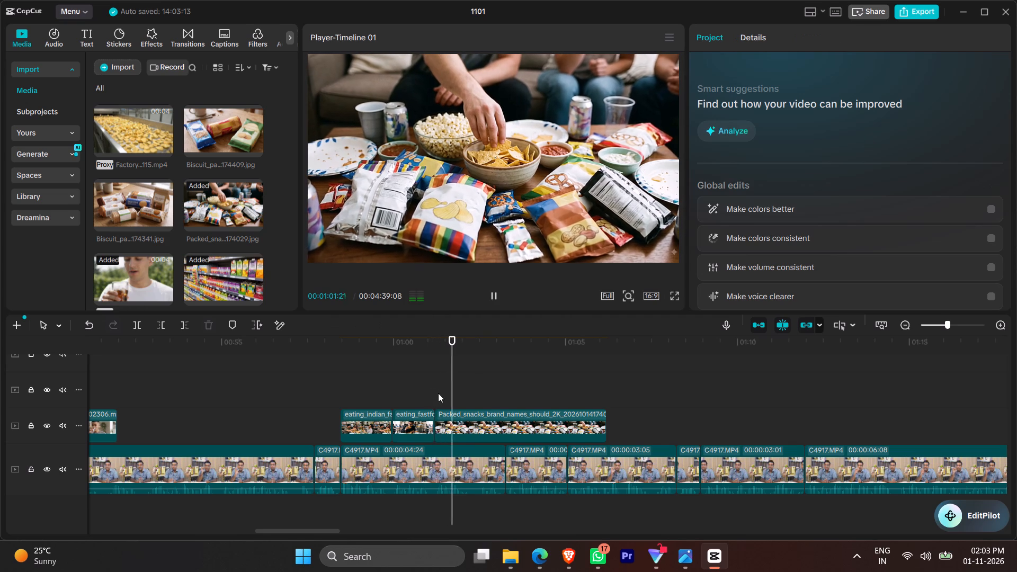
pyautogui.press('space')
pyautogui.press('space')
pyautogui.click(491, 422)
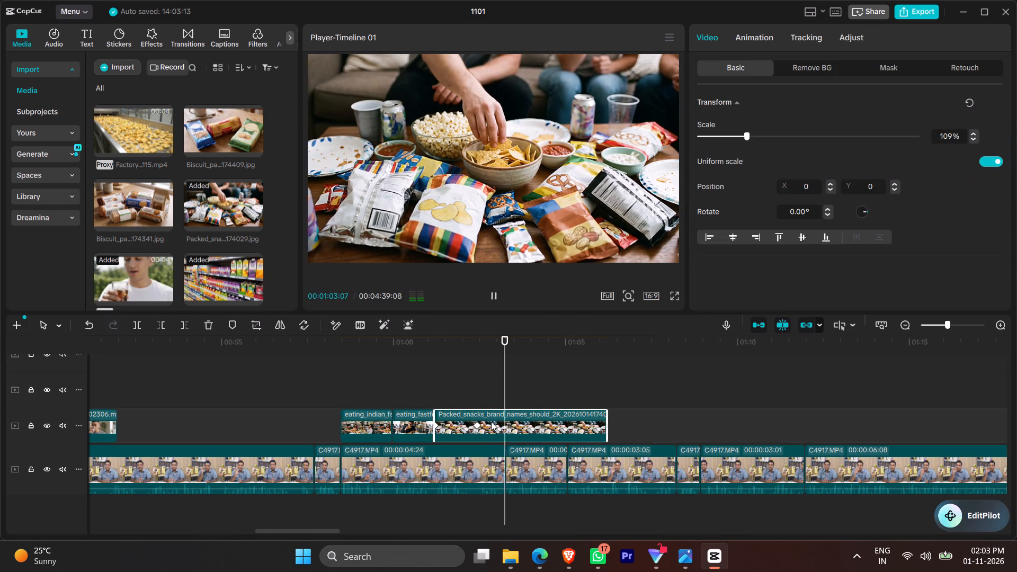
pyautogui.click(478, 425)
pyautogui.click(953, 140)
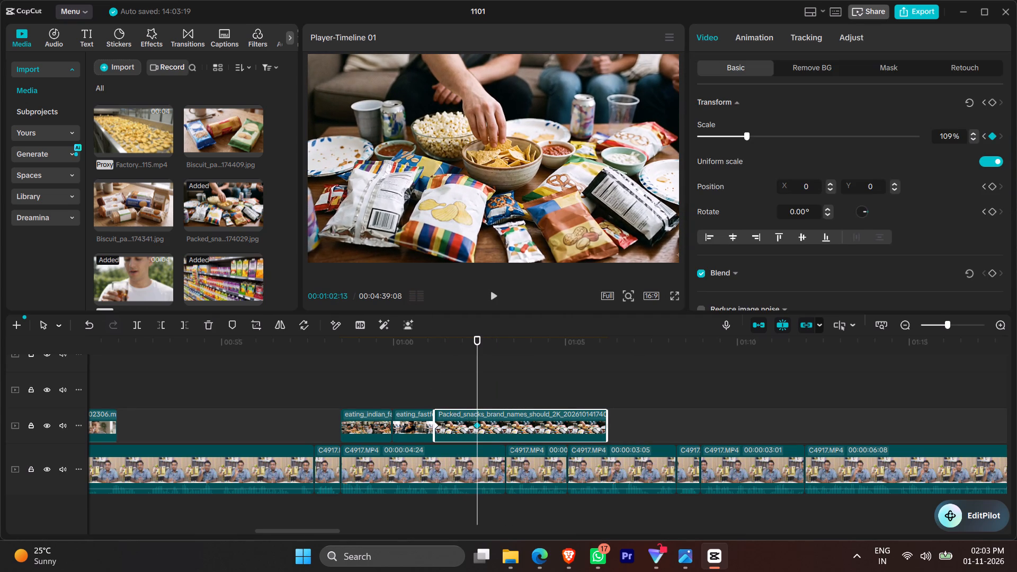
pyautogui.scroll(3, 953, 140)
# Preview the snacks zoom and trim the end of the Packed_snacks clip back to its 00:01:02:13 keyframe.
pyautogui.click(426, 389)
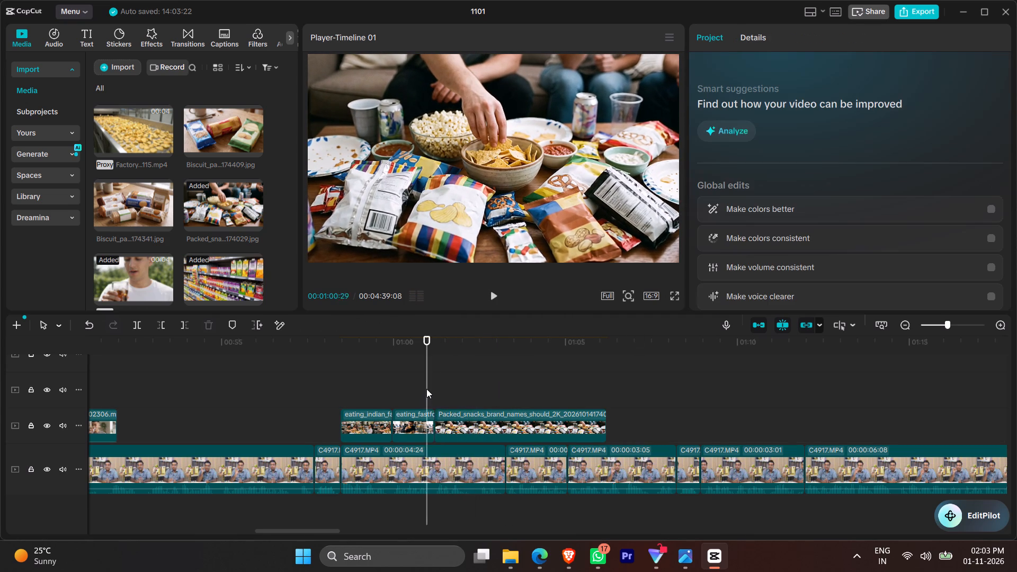
pyautogui.press('space')
pyautogui.press('space')
pyautogui.click(459, 408)
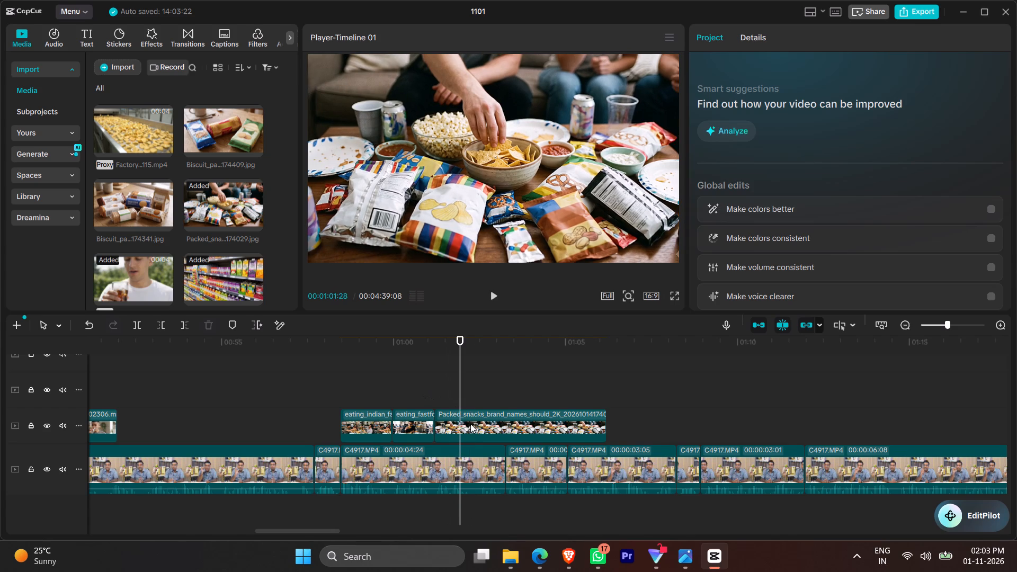
pyautogui.click(474, 425)
pyautogui.click(477, 425)
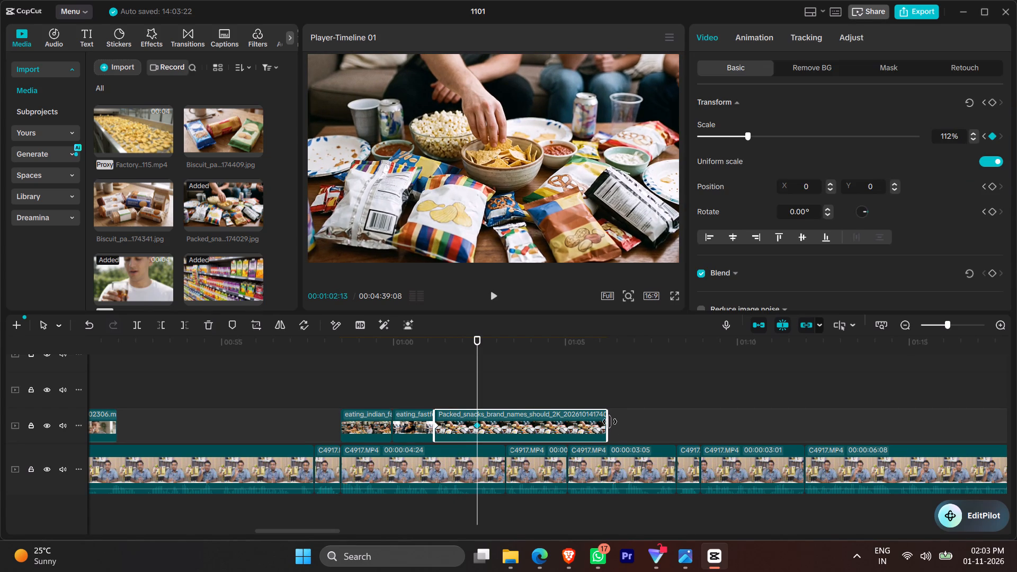
pyautogui.moveTo(609, 421); pyautogui.dragTo(472, 438)
# Copy the attributes of the trimmed Packed_snacks clip.
pyautogui.rightClick(458, 434)
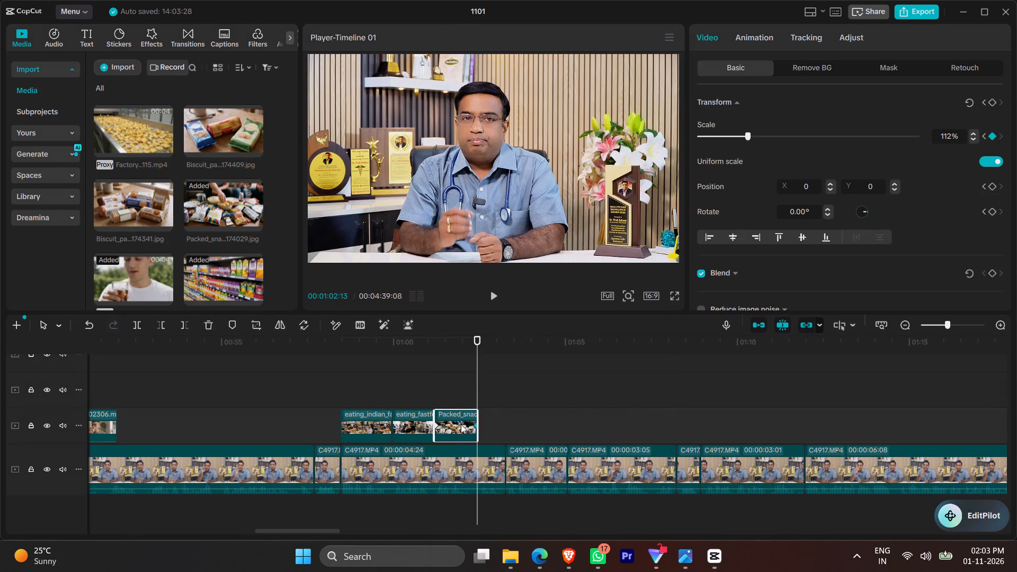
pyautogui.click(445, 387)
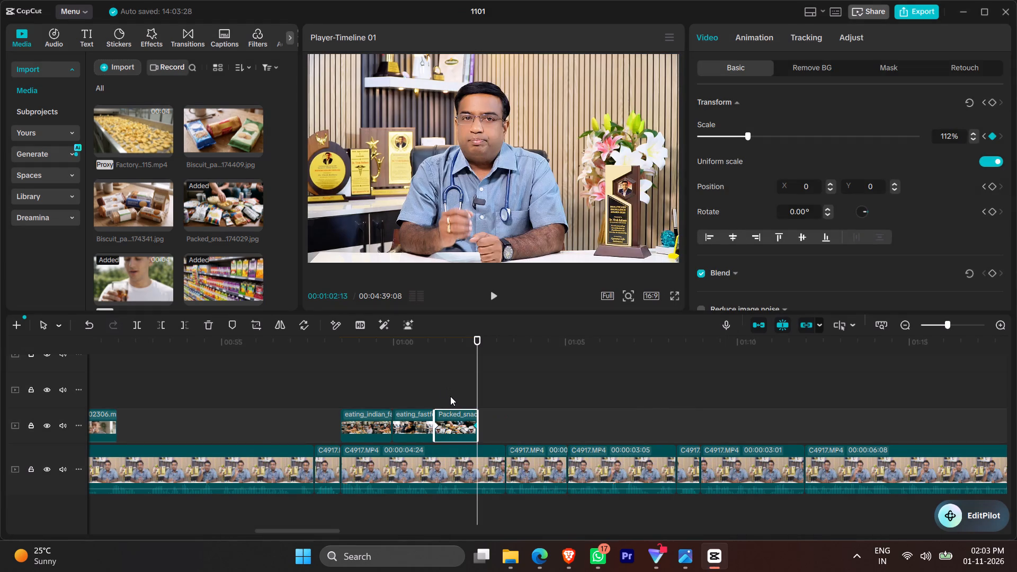
pyautogui.click(450, 396)
pyautogui.rightClick(453, 415)
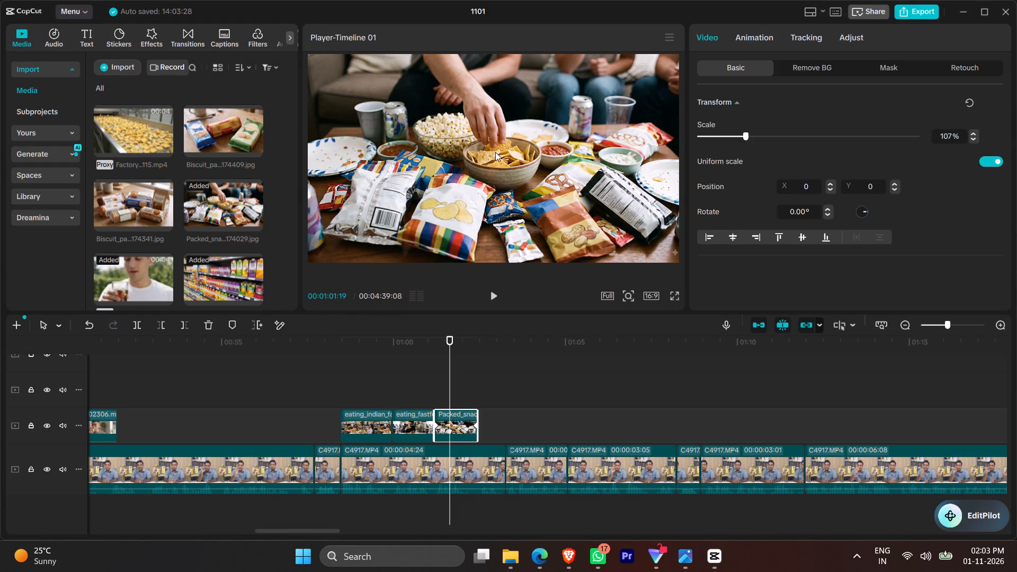
pyautogui.click(500, 70)
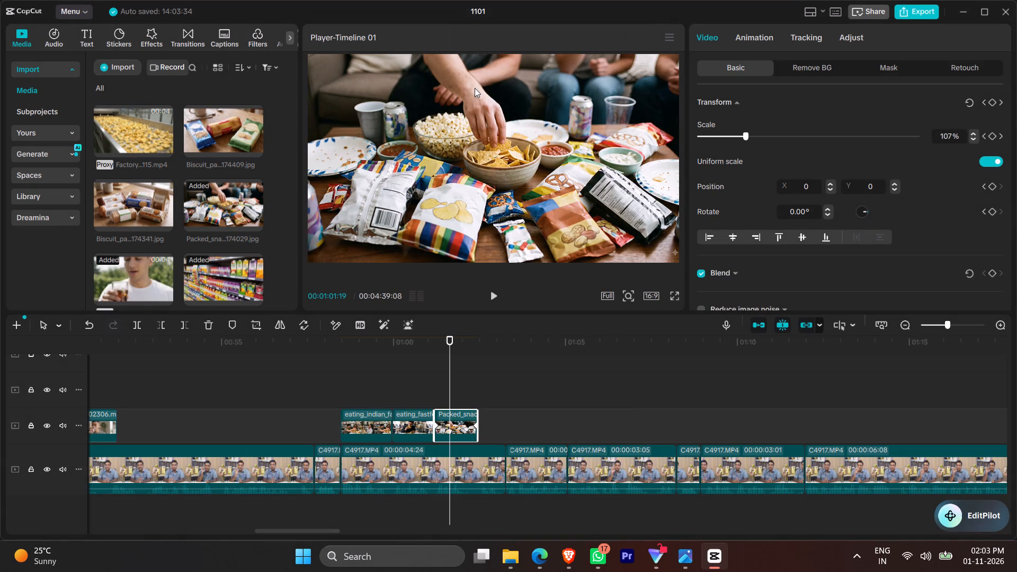
# Place the unused Biscuit_packets image ending in 174341 on the overlay track directly after the Packed_snacks clip.
pyautogui.moveTo(145, 215); pyautogui.dragTo(253, 250)
pyautogui.moveTo(253, 250); pyautogui.dragTo(478, 423)
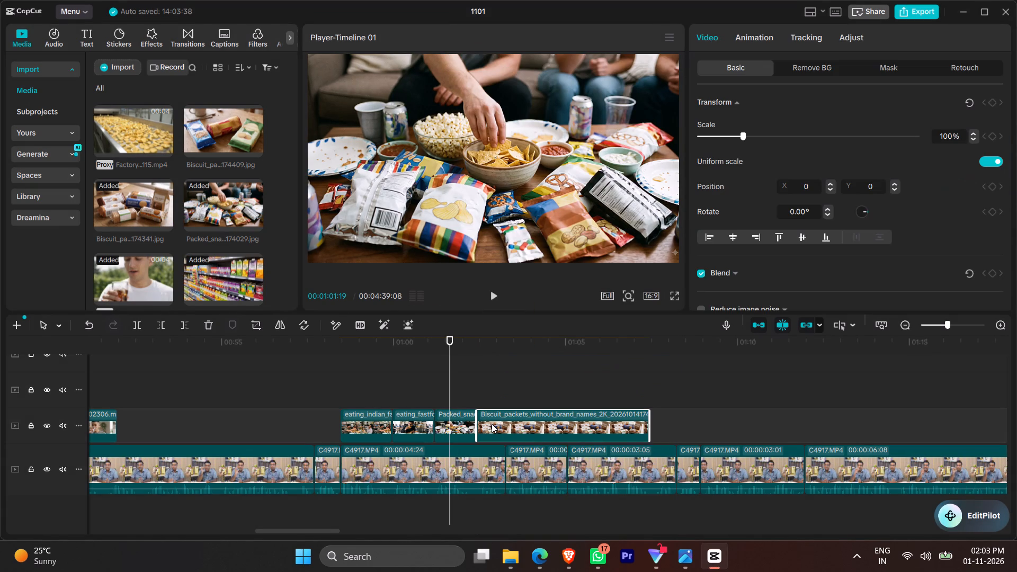
# Paste the copied attributes onto the new Biscuit_packets clip.
pyautogui.click(492, 424)
pyautogui.rightClick(492, 424)
pyautogui.click(595, 90)
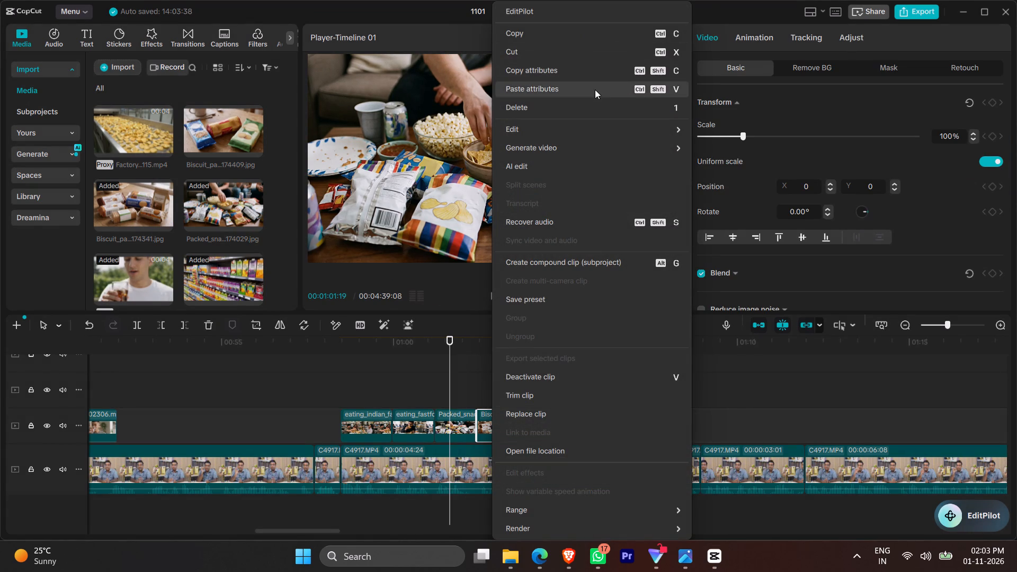
pyautogui.click(670, 332)
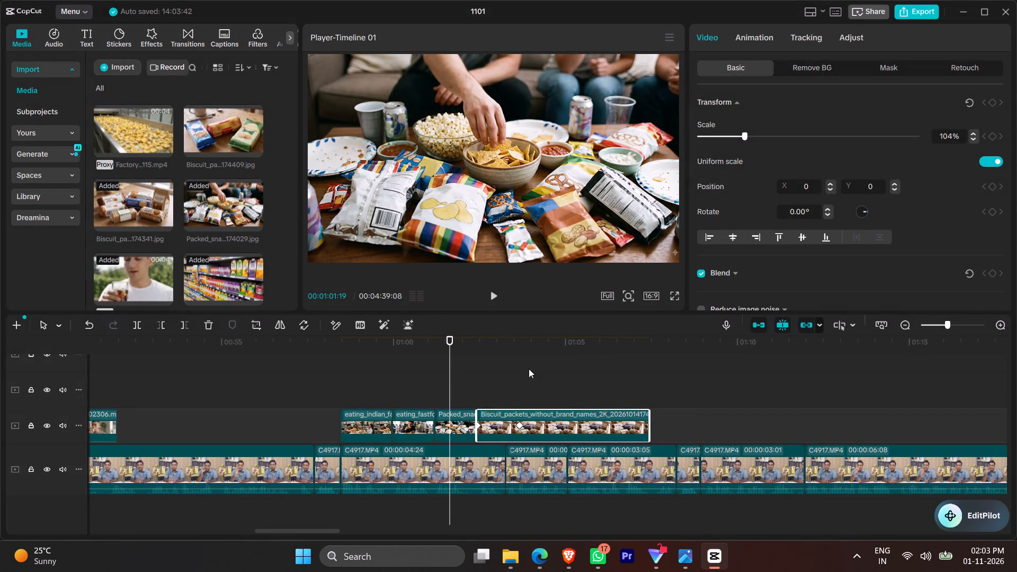
# Preview the Biscuit_packets clip against the narration, split it at 00:01:03:08 and delete the part after the cut.
pyautogui.click(467, 382)
pyautogui.press('space')
pyautogui.click(452, 380)
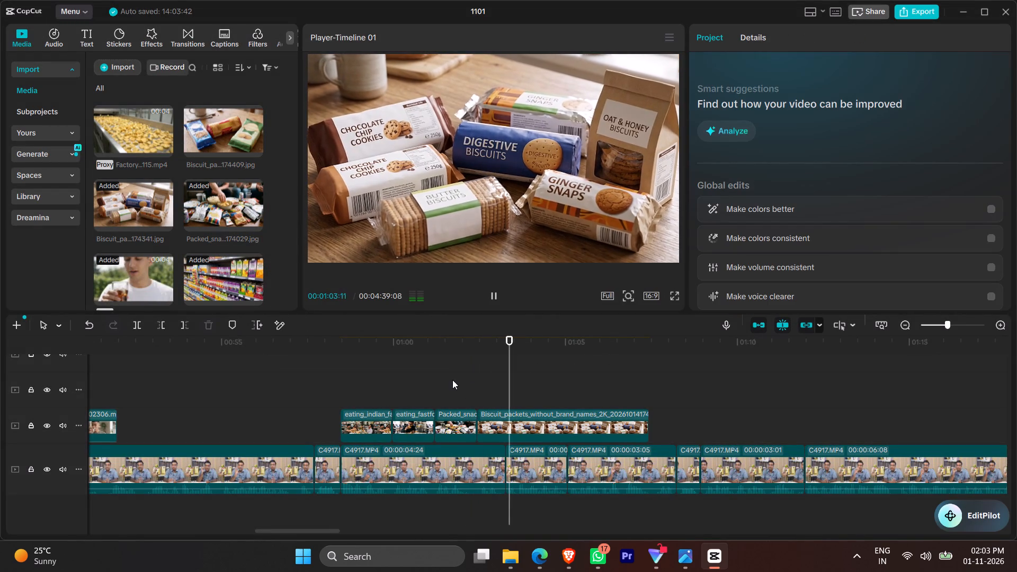
pyautogui.press('space')
pyautogui.press('space')
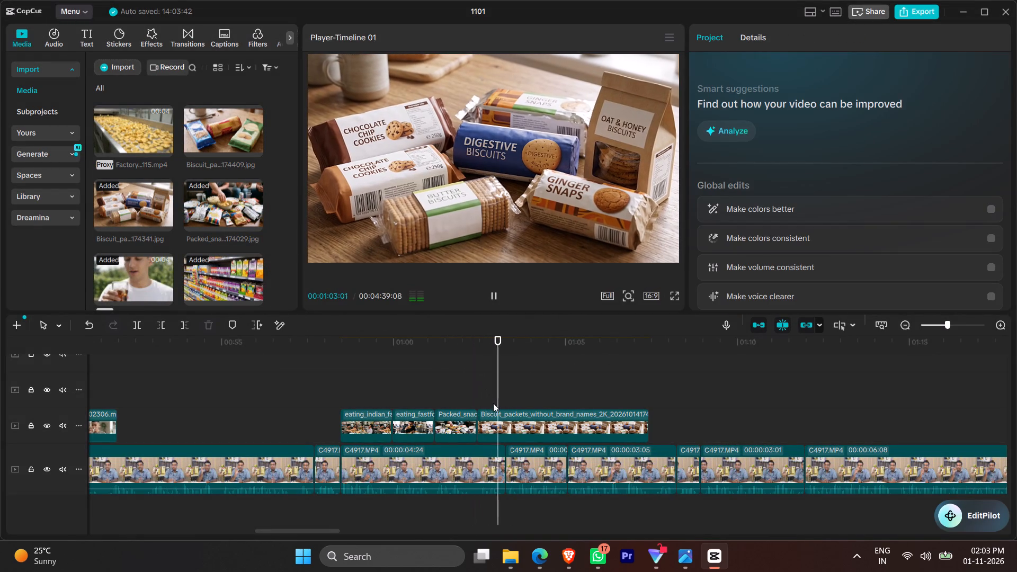
pyautogui.press('space')
pyautogui.click(504, 417)
pyautogui.press('space')
pyautogui.press('space')
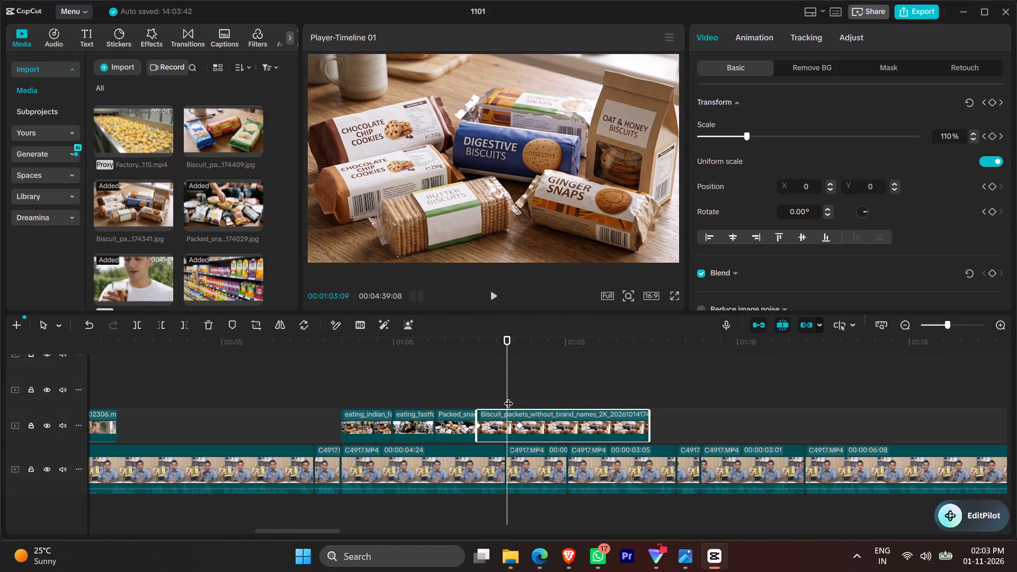
pyautogui.press('space')
pyautogui.press('space')
pyautogui.click(507, 389)
pyautogui.click(519, 420)
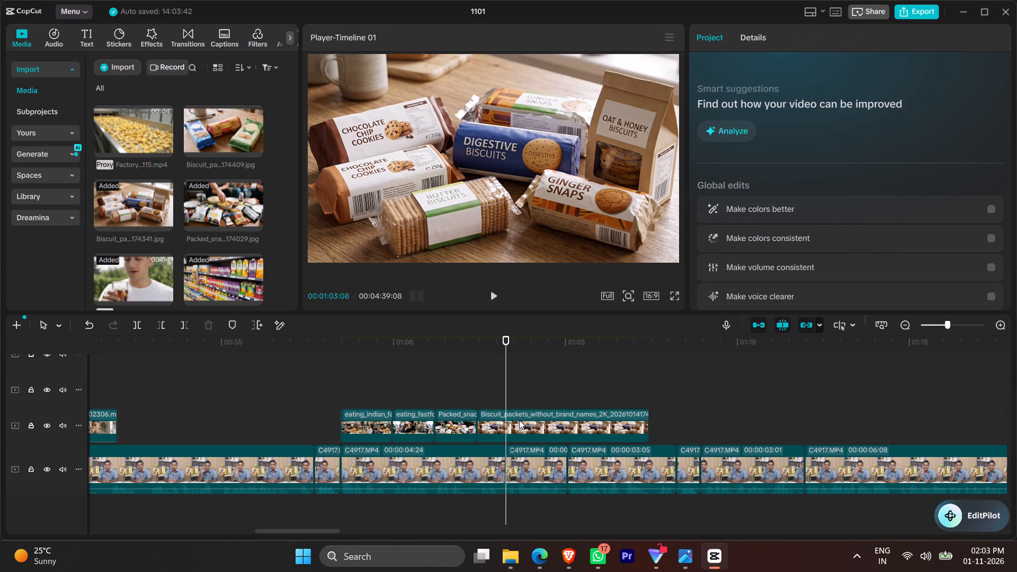
pyautogui.hotkey('ctrl', 'b')
pyautogui.press('1')
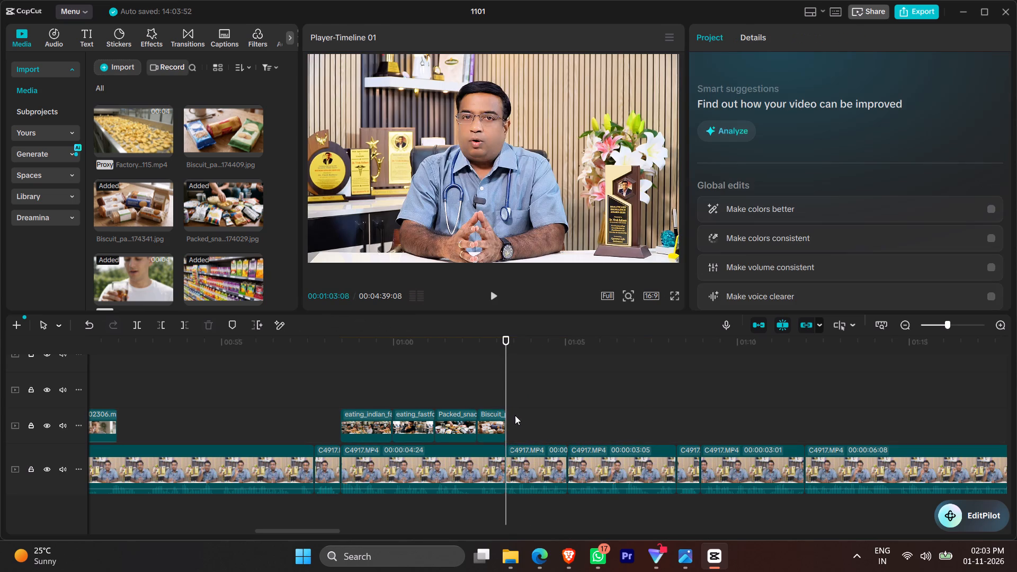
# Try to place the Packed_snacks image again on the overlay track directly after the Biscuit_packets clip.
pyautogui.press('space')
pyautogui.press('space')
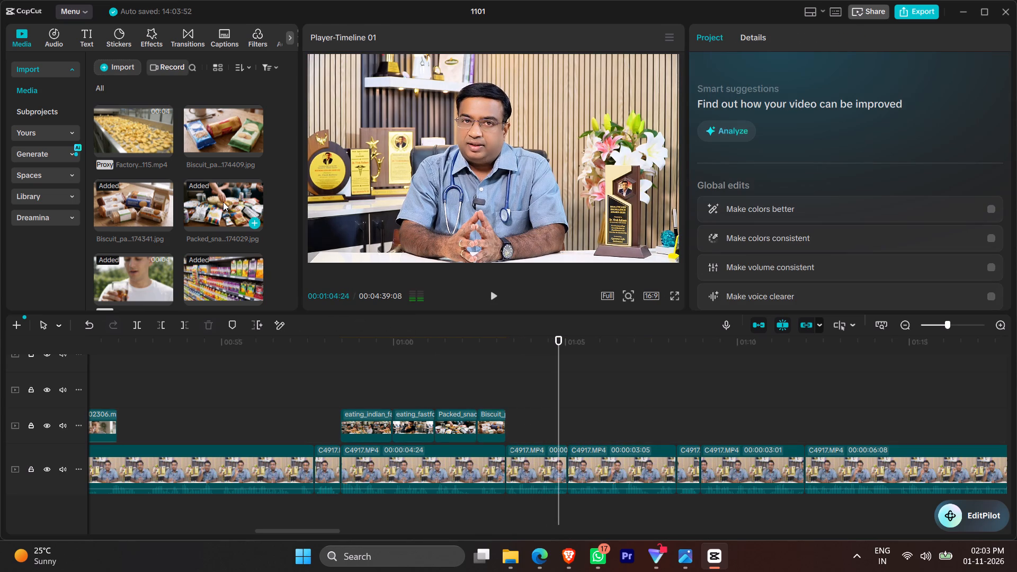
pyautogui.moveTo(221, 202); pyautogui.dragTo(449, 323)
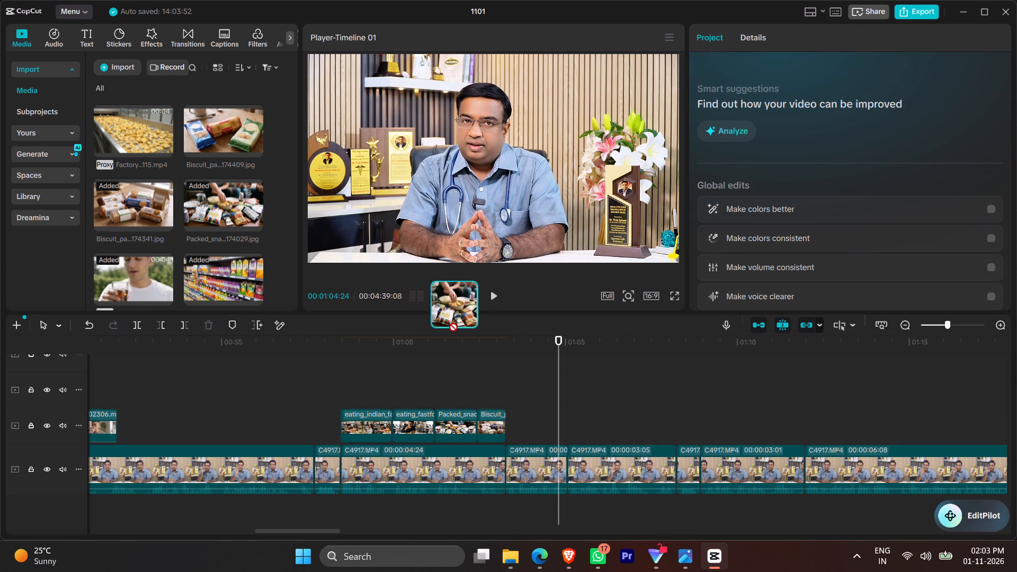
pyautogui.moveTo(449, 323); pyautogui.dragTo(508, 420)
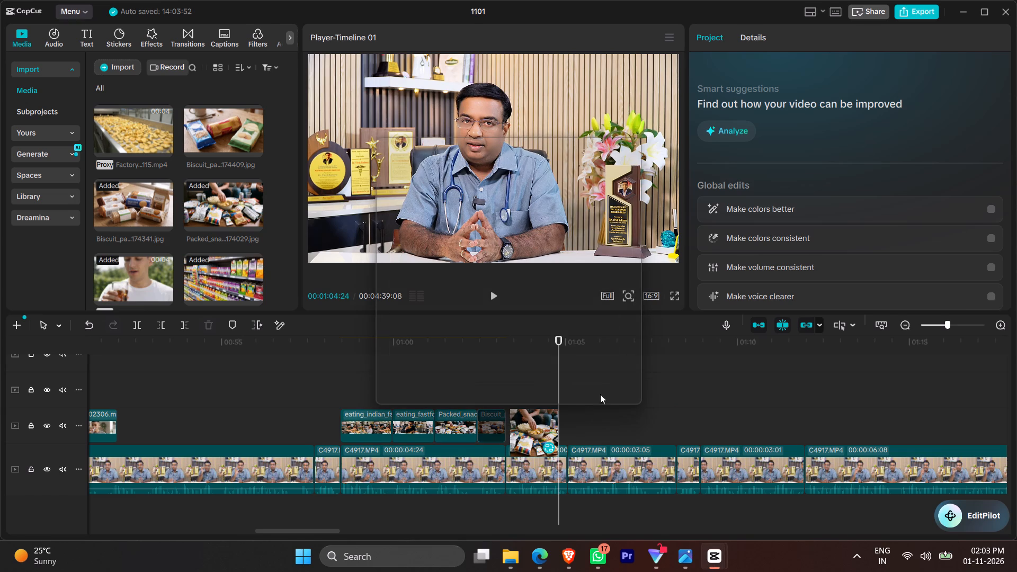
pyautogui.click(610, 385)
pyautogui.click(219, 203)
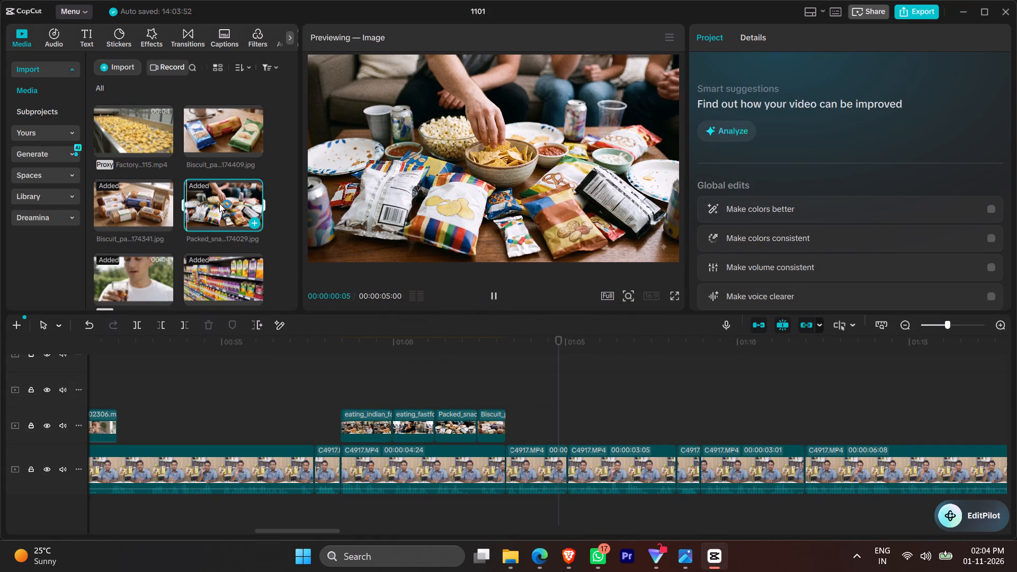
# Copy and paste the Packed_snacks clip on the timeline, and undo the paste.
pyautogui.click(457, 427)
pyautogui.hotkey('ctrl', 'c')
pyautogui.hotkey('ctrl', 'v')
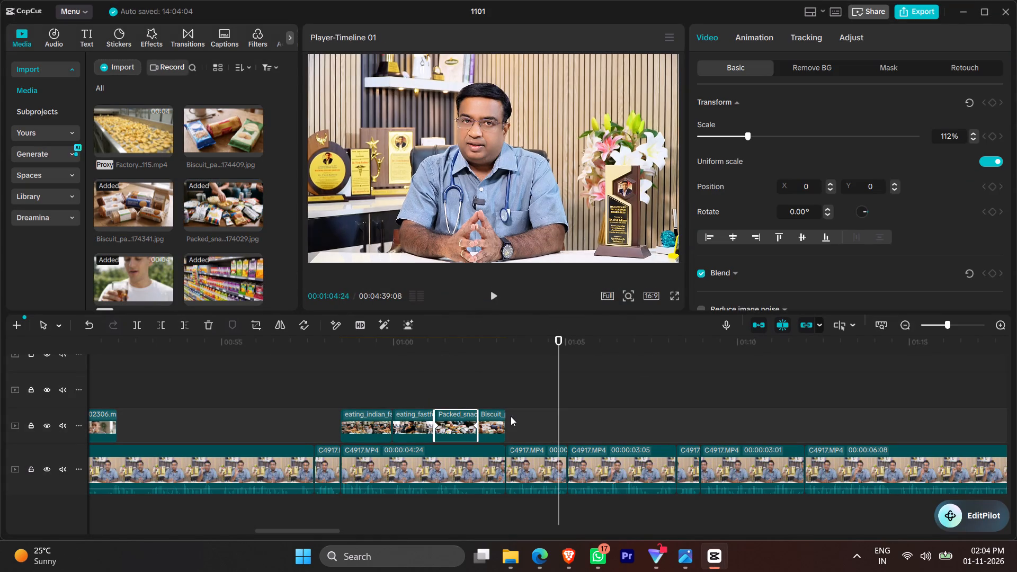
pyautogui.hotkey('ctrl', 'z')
# Play the narration that follows the Biscuit_packets clip to judge what B-roll it needs.
pyautogui.click(511, 394)
pyautogui.press('space')
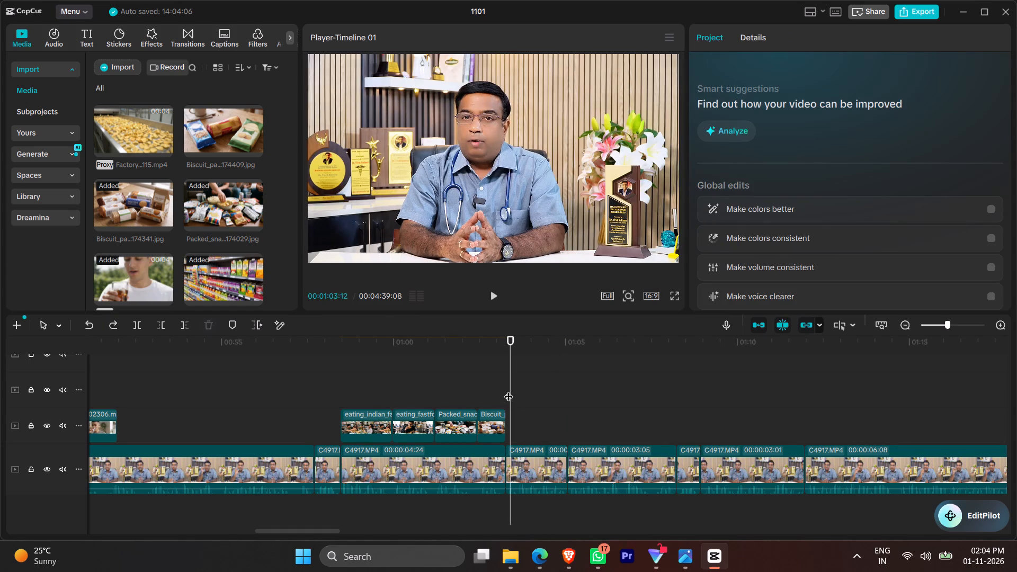
pyautogui.click(310, 386)
pyautogui.press('space')
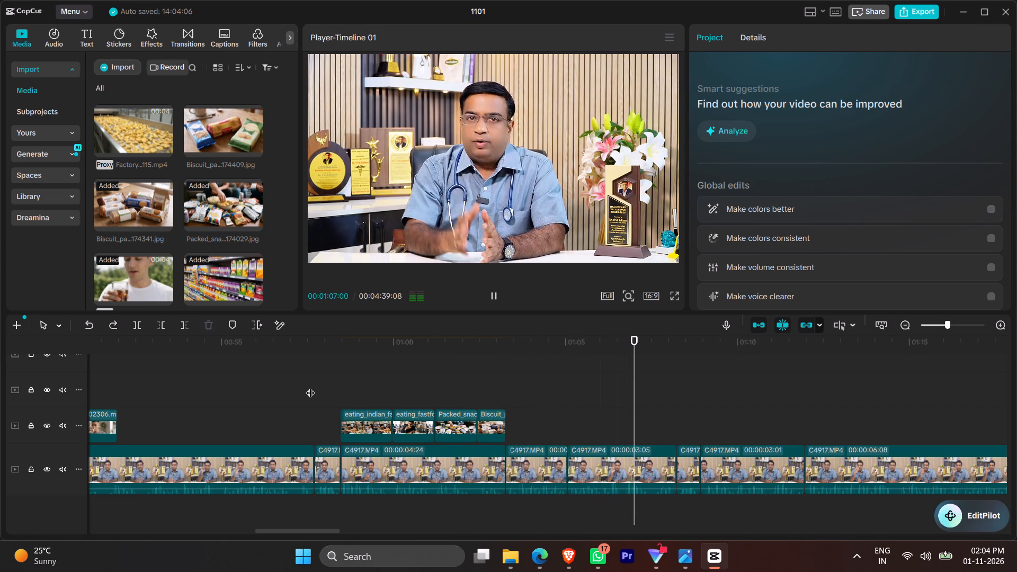
pyautogui.press('space')
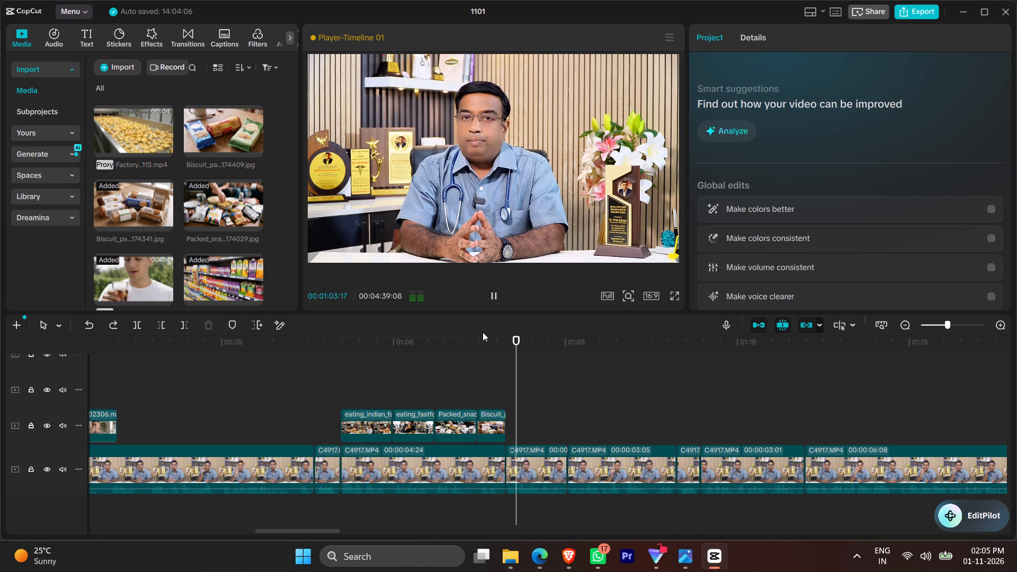
pyautogui.press('space')
pyautogui.press('space')
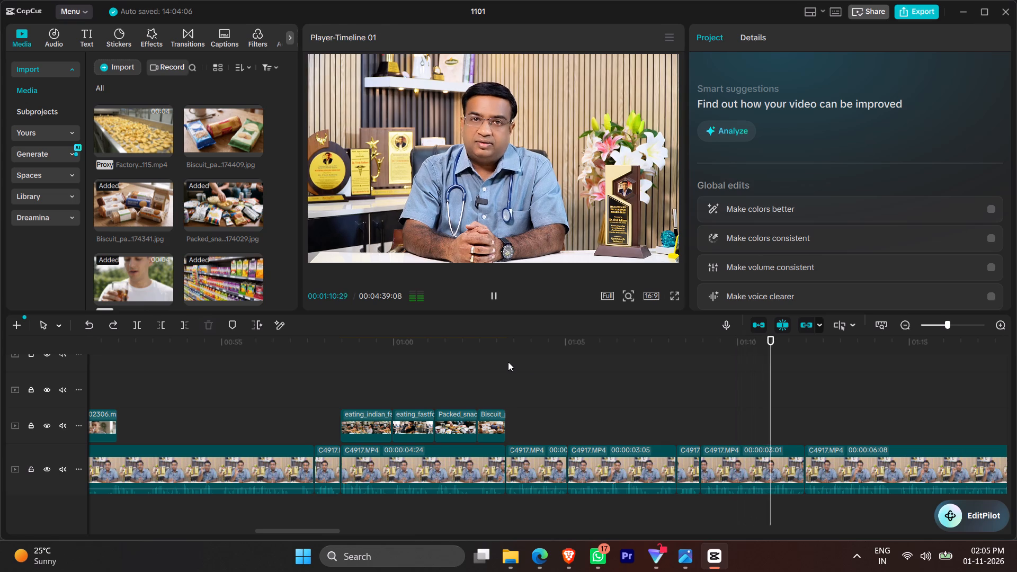
pyautogui.press('space')
pyautogui.click(606, 362)
pyautogui.click(637, 469)
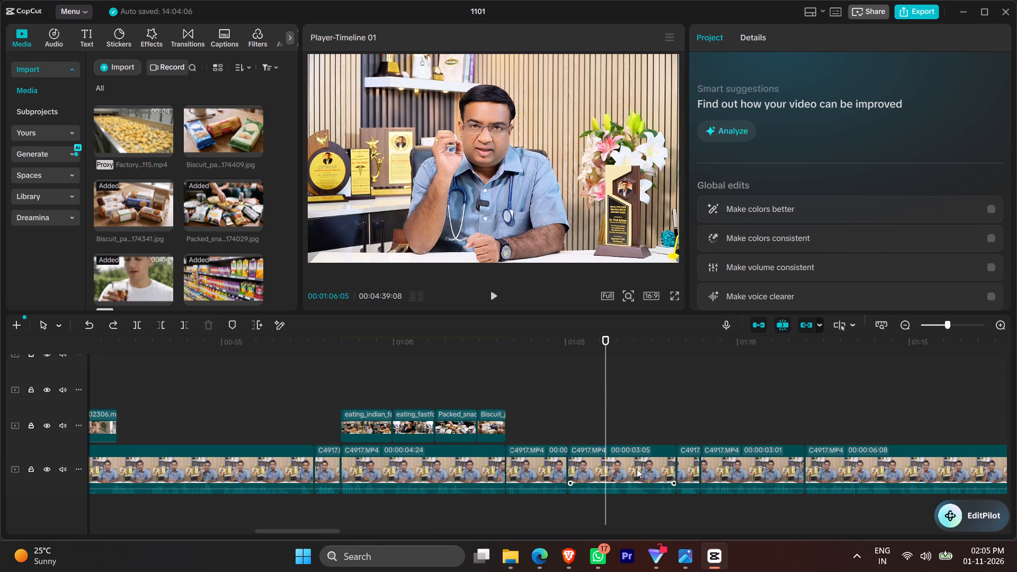
pyautogui.click(602, 406)
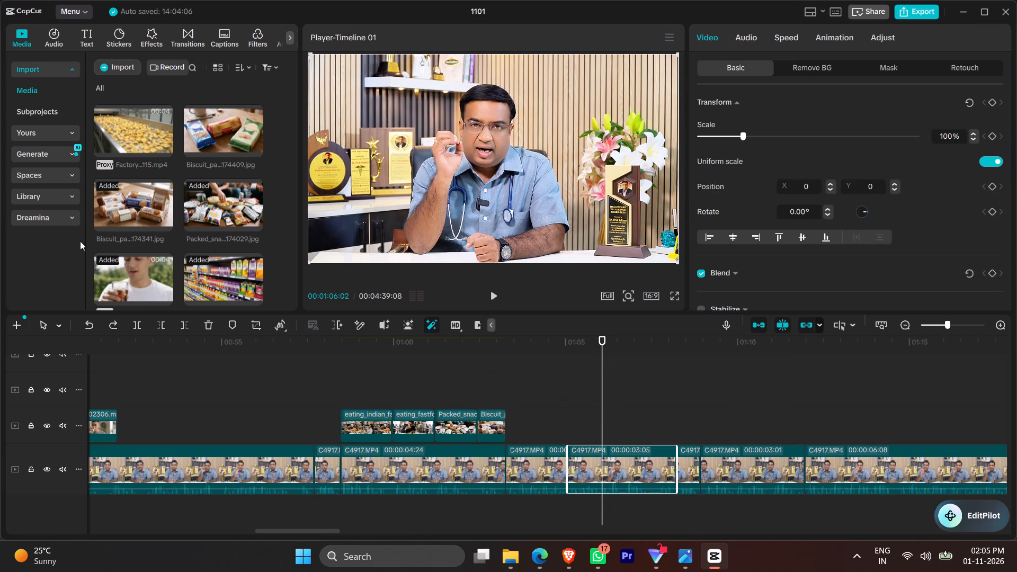
pyautogui.scroll(20, 181, 206)
pyautogui.scroll(20, 181, 206)
pyautogui.scroll(10, 181, 206)
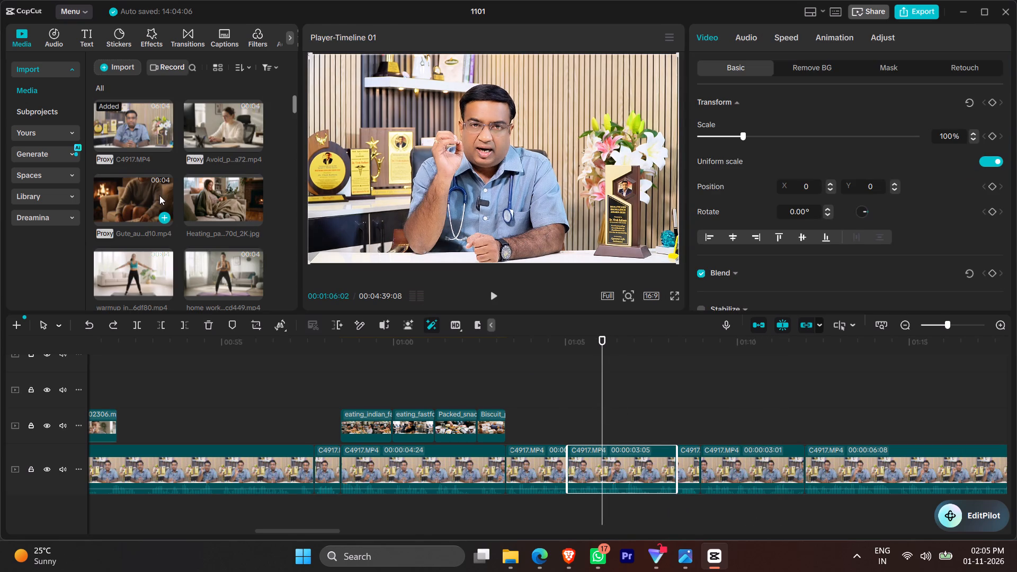
pyautogui.scroll(5, 159, 195)
# Replay the narration from the end of the Biscuit_packets clip to find where the next overlay belongs.
pyautogui.click(503, 400)
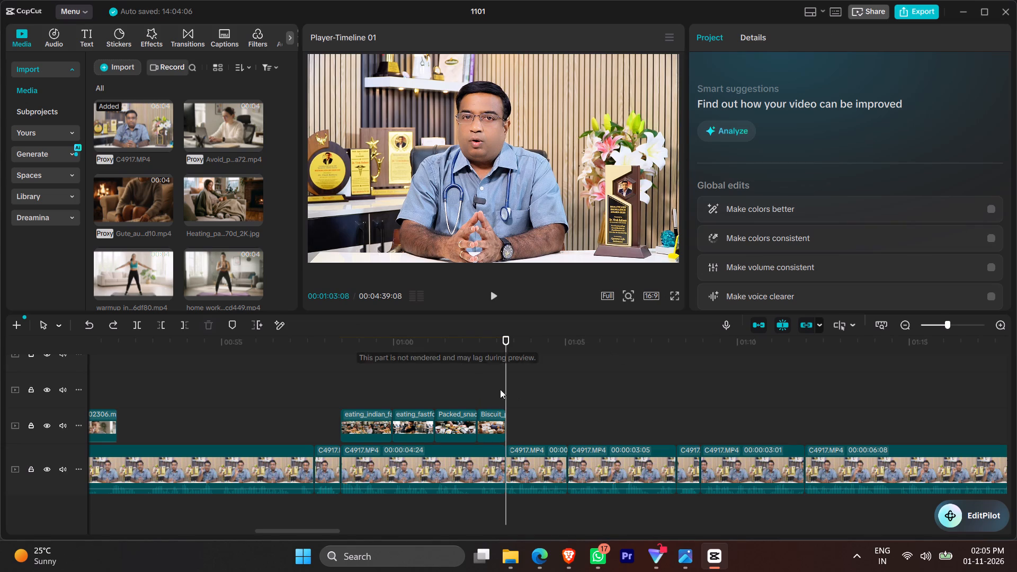
pyautogui.press('space')
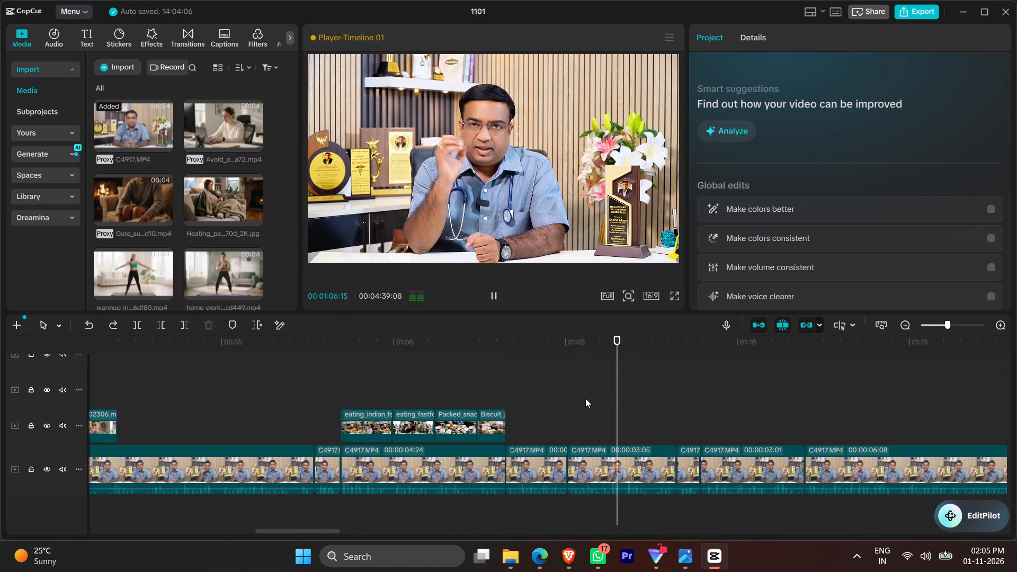
pyautogui.press('space')
pyautogui.press('space')
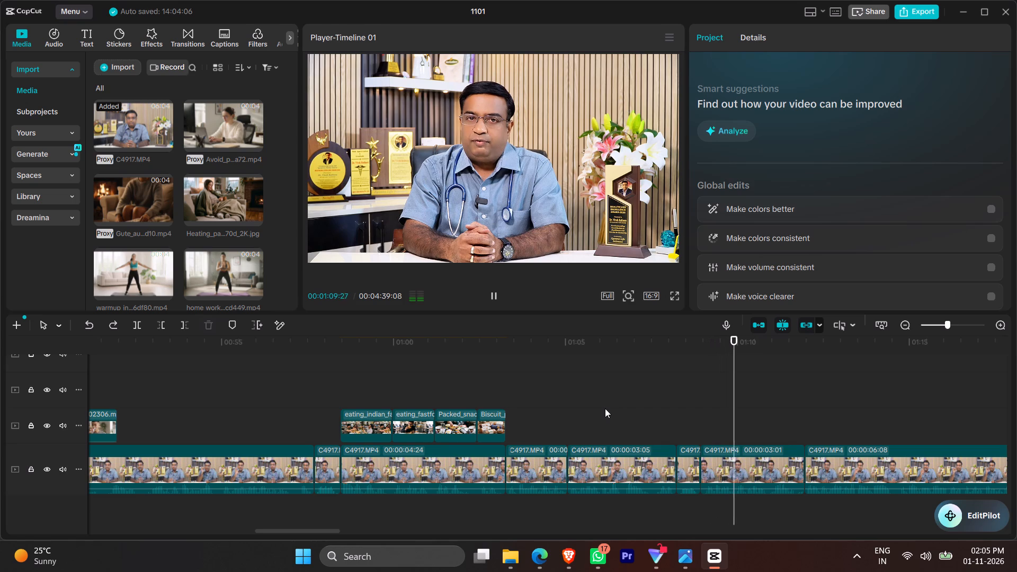
pyautogui.click(605, 408)
pyautogui.press('space')
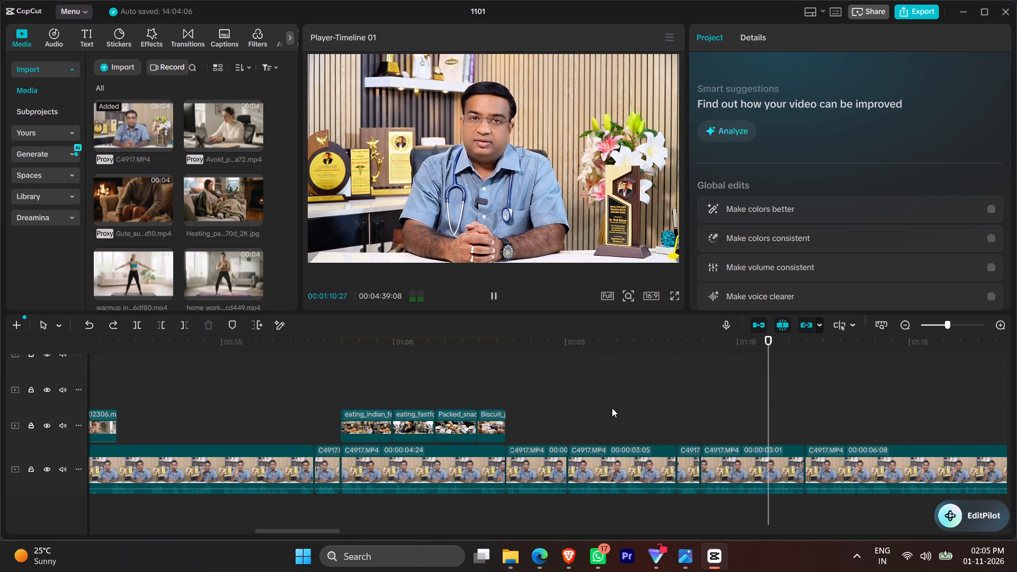
pyautogui.press('space')
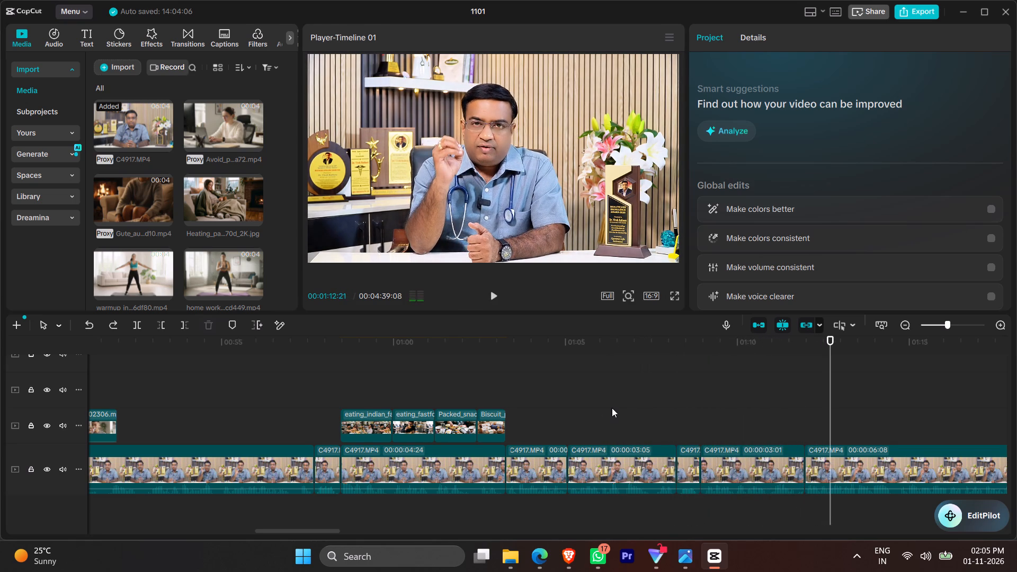
# Add a Default text clip at 00:01:06:08 and move it just above the main video, starting slightly before the playhead.
pyautogui.click(609, 407)
pyautogui.click(93, 33)
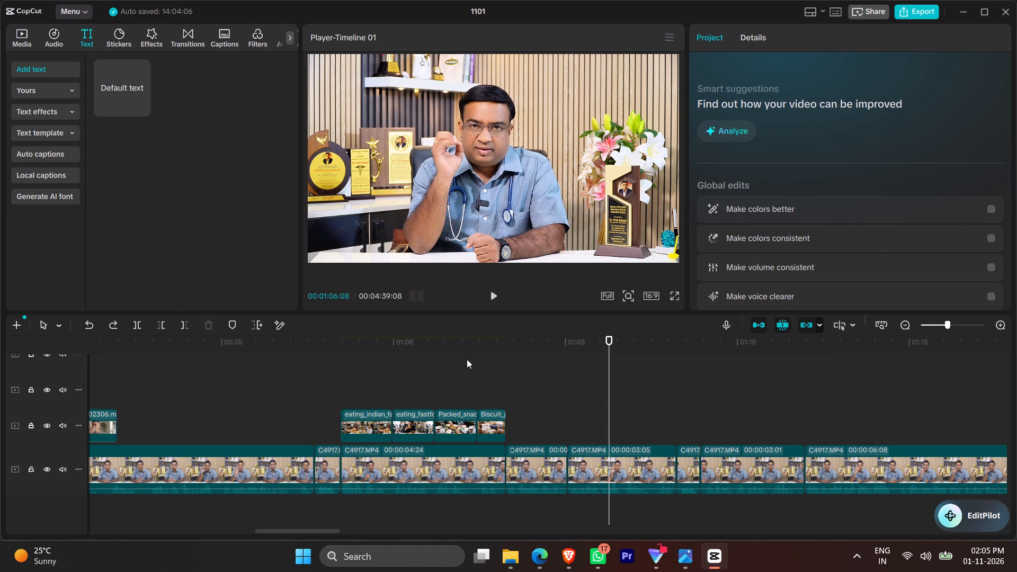
pyautogui.hscroll(-1, 461, 359)
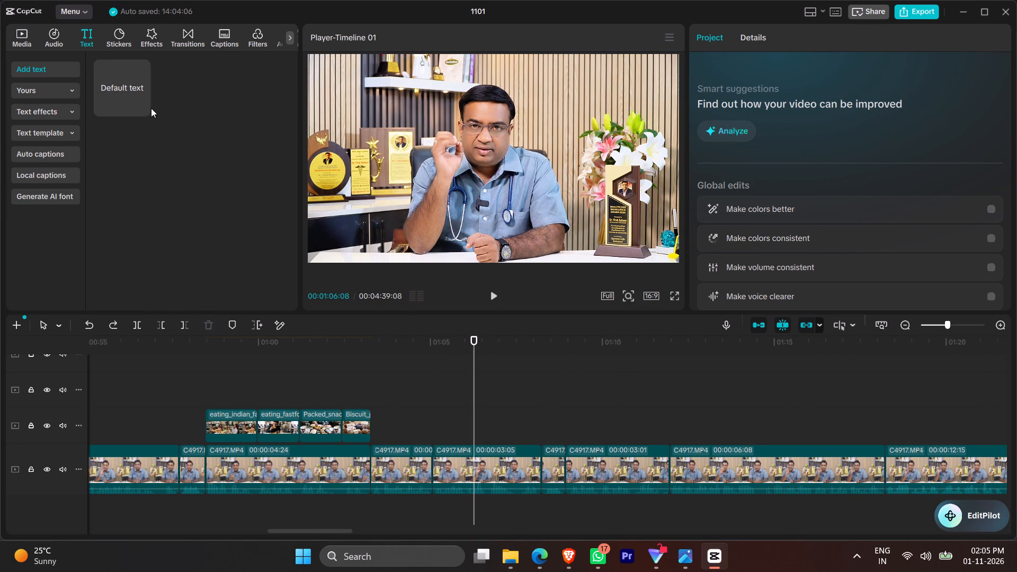
pyautogui.click(140, 108)
pyautogui.moveTo(504, 396); pyautogui.dragTo(487, 454)
pyautogui.scroll(-3, 487, 454)
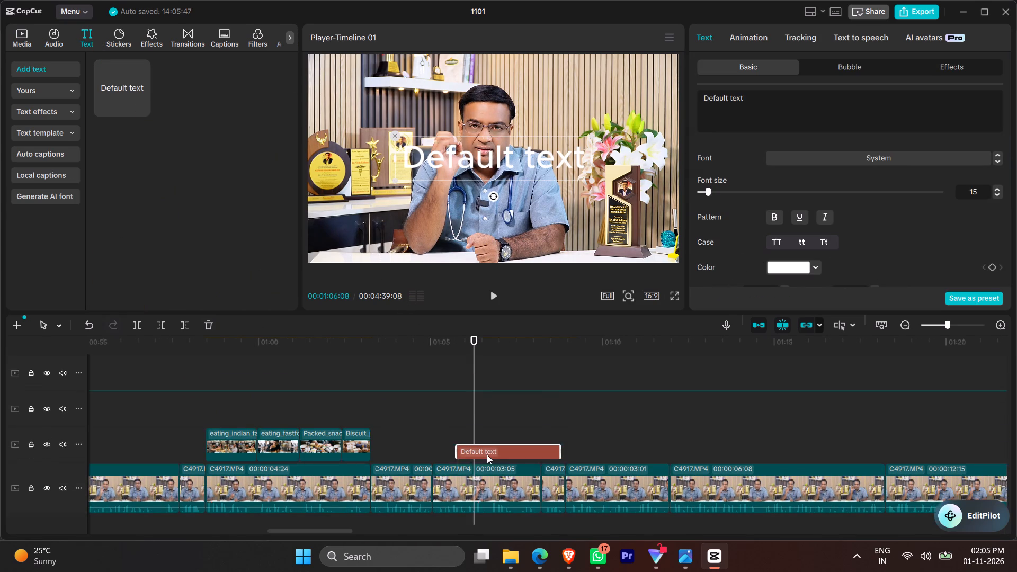
# Move the Default text clip onto its own track above the food clips, starting at about 00:01:05:28, and play it against the narration.
pyautogui.scroll(-1, 487, 454)
pyautogui.moveTo(487, 454); pyautogui.dragTo(489, 430)
pyautogui.click(439, 377)
pyautogui.press('space')
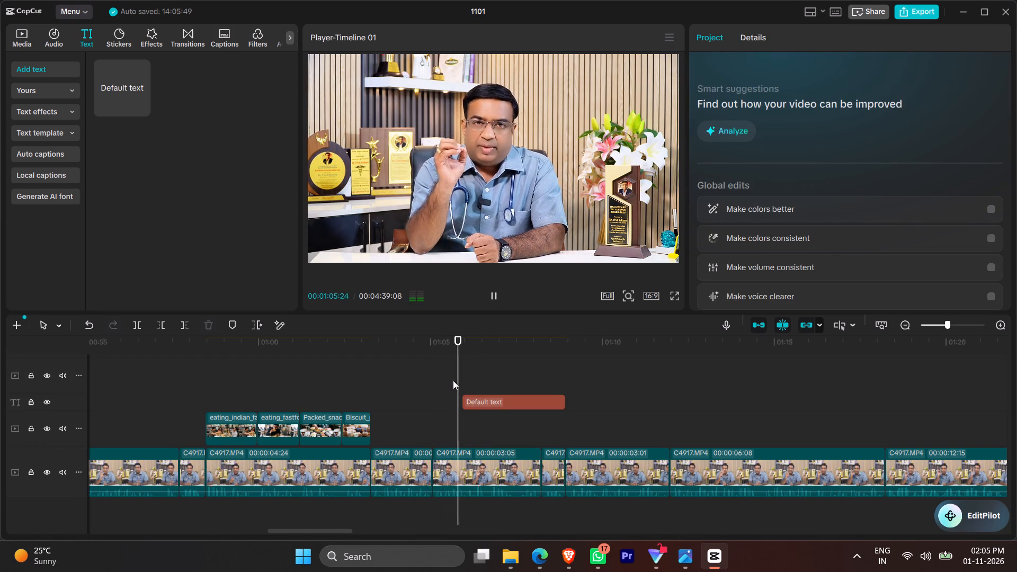
pyautogui.press('space')
pyautogui.press('space')
pyautogui.press('space')
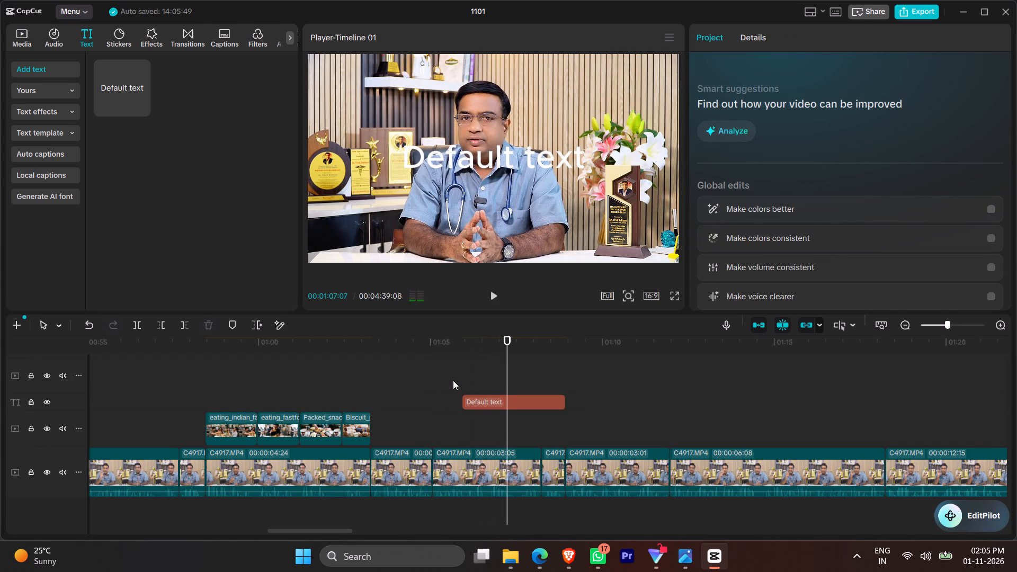
# Replace the placeholder wording of the text overlay with "Calories".
pyautogui.click(518, 160)
pyautogui.tripleClick(771, 104)
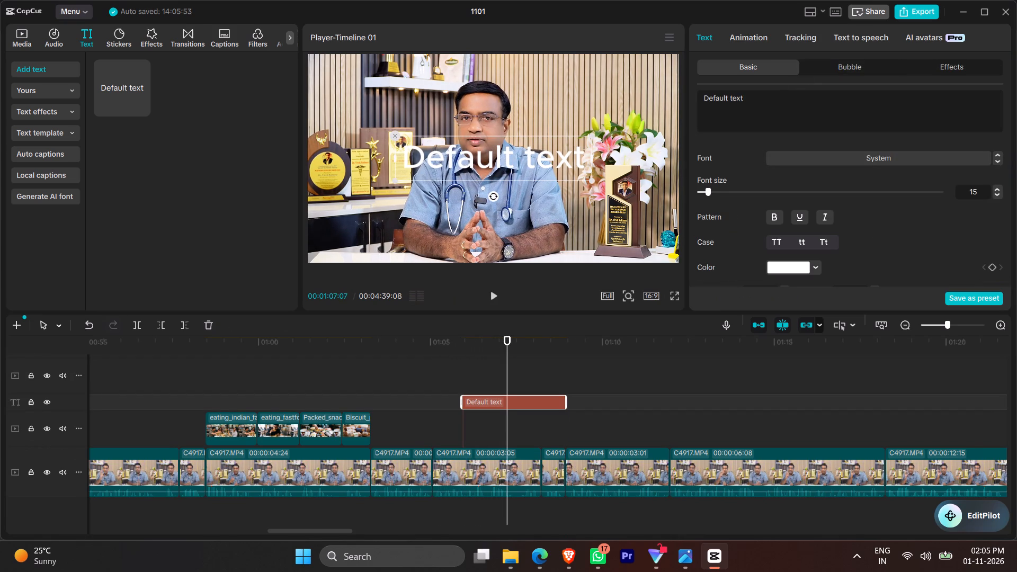
pyautogui.hotkey('ctrl', 'c')
pyautogui.write('alories')
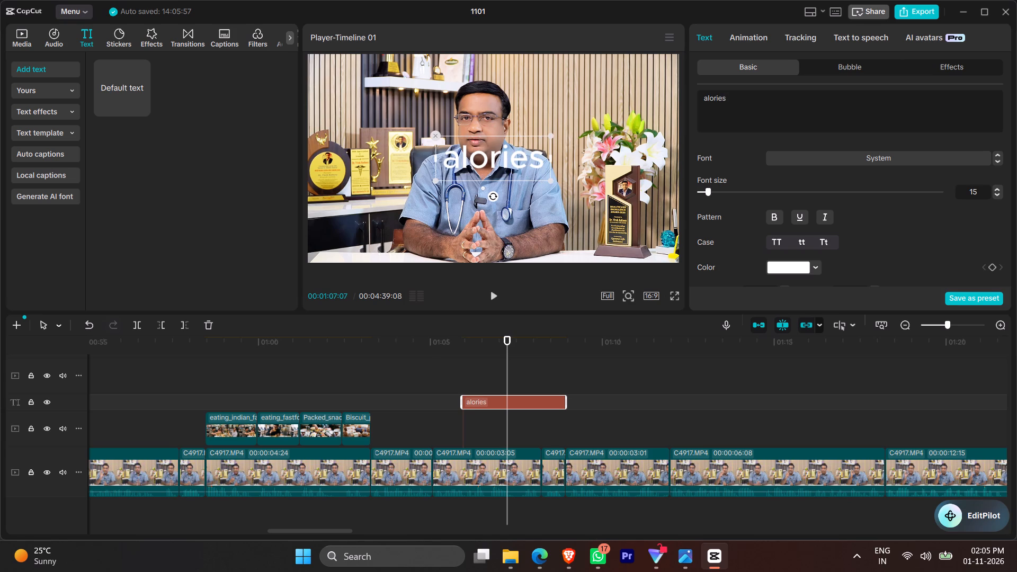
pyautogui.press('Left')
pyautogui.press('Left')
pyautogui.press('Left')
pyautogui.press('Left')
pyautogui.press('Left')
pyautogui.press('Left')
pyautogui.press('Left')
pyautogui.press('Left')
pyautogui.press('Left')
pyautogui.press('Left')
pyautogui.press('Left')
pyautogui.press('Left')
pyautogui.press('Left')
pyautogui.press('Left')
pyautogui.press('Left')
pyautogui.press('Left')
pyautogui.press('Left')
pyautogui.hotkey('shift', 'c')
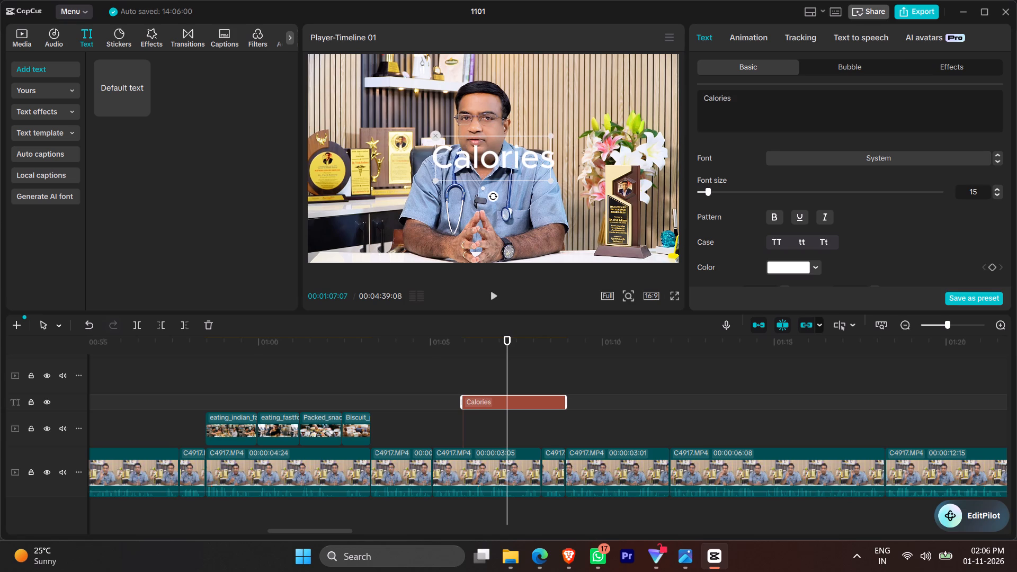
# Set the Calories text to the Rubik font and apply the plain white preset style with a shadow.
pyautogui.click(816, 160)
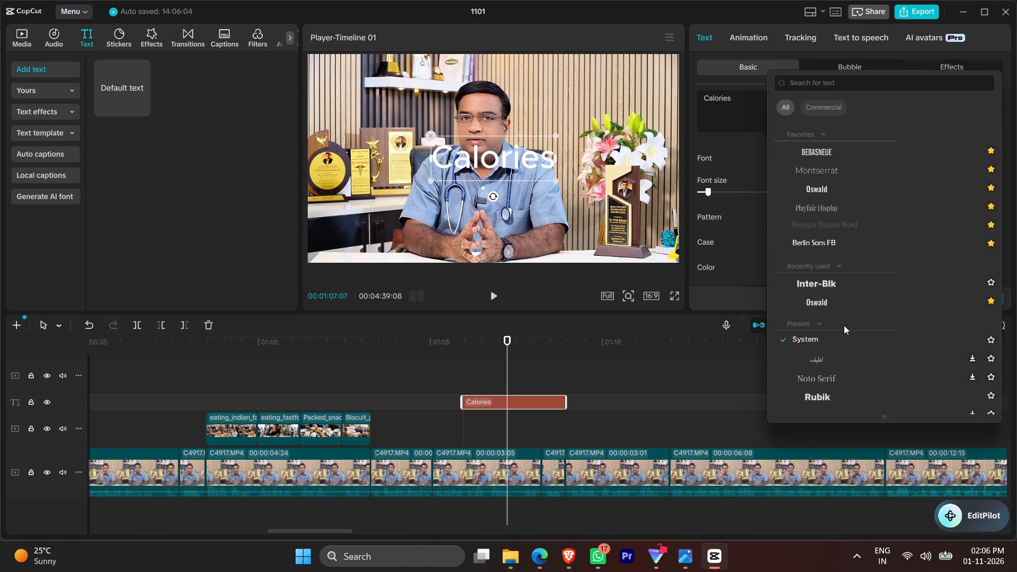
pyautogui.click(833, 390)
pyautogui.scroll(-3, 794, 246)
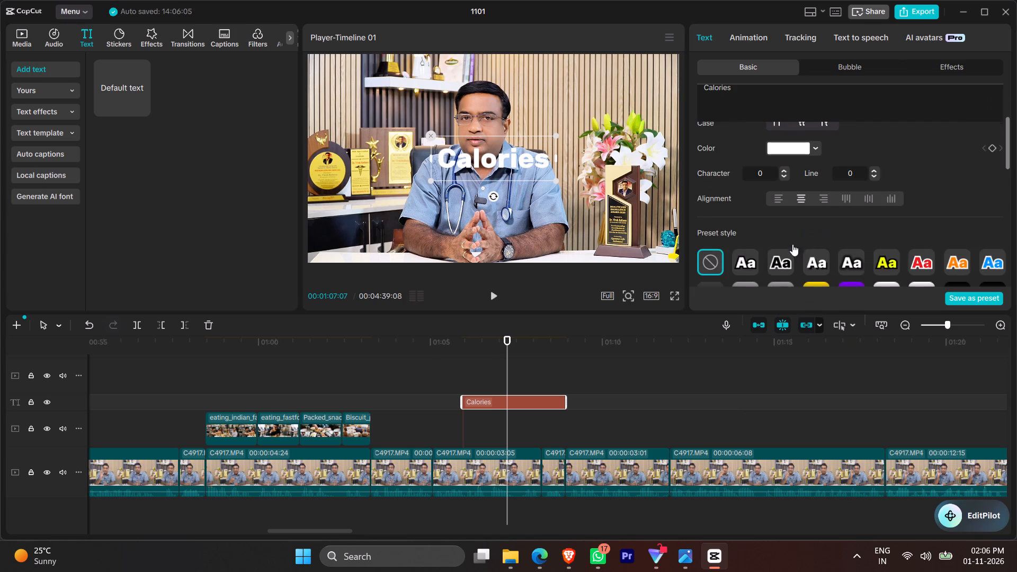
pyautogui.click(815, 197)
# Shrink the Calories text to roughly two-thirds size and place it beside the doctor's head, above the awards.
pyautogui.moveTo(520, 158); pyautogui.dragTo(430, 177)
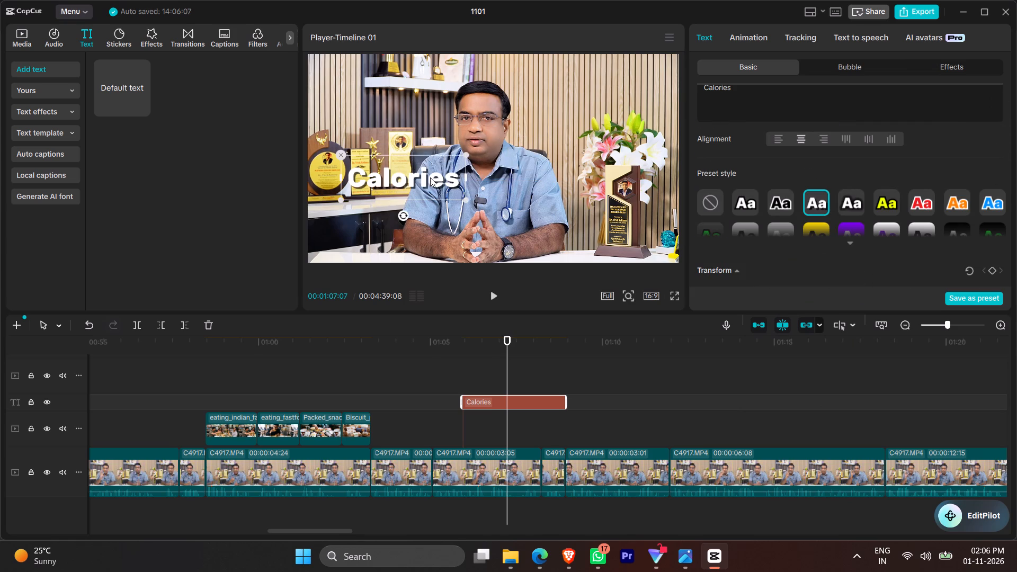
pyautogui.moveTo(430, 177); pyautogui.dragTo(512, 182)
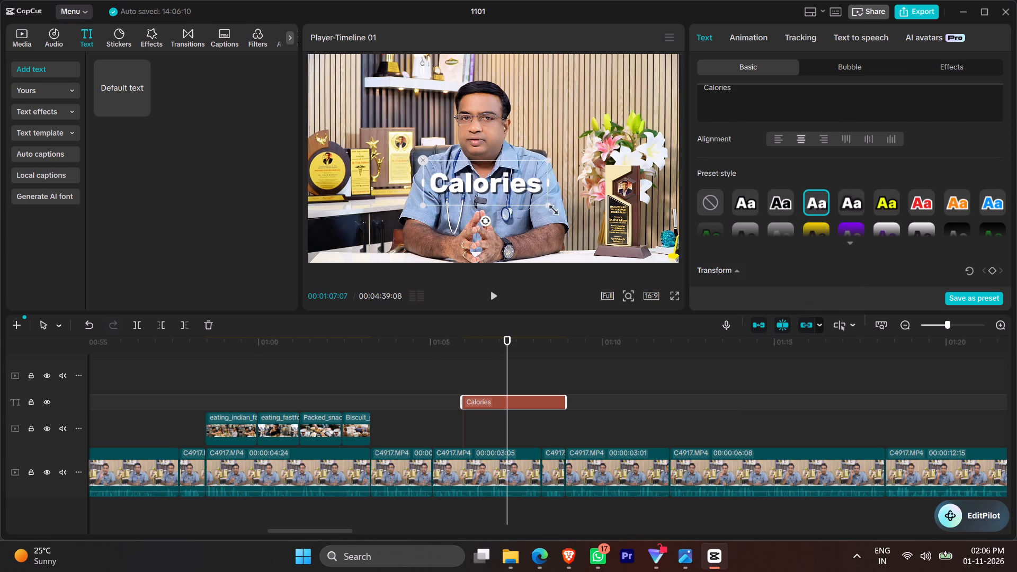
pyautogui.moveTo(550, 208); pyautogui.dragTo(506, 190)
pyautogui.moveTo(494, 183); pyautogui.dragTo(413, 138)
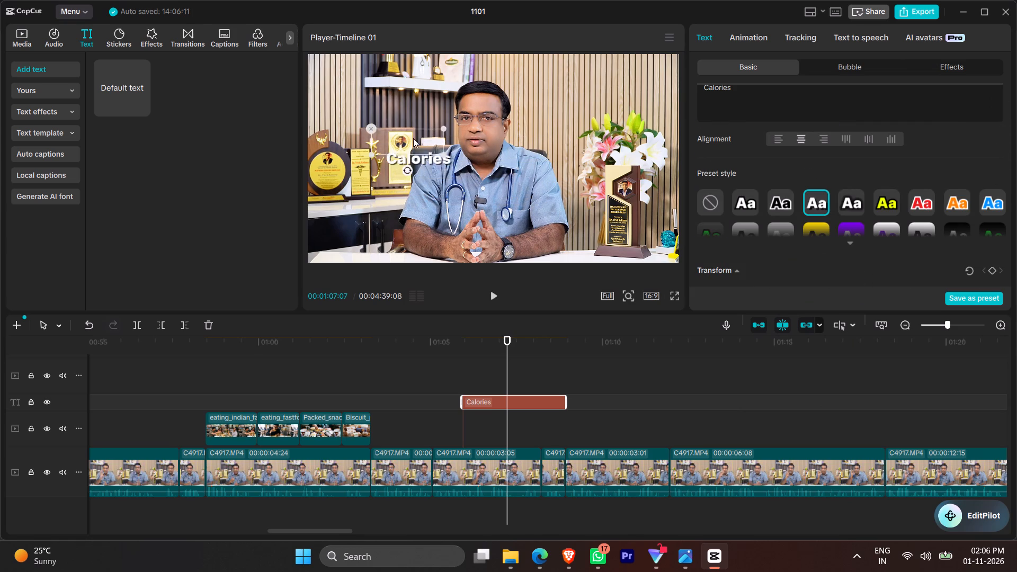
pyautogui.moveTo(413, 138); pyautogui.dragTo(397, 127)
# Change the Calories text's font to Poppins and make it bold.
pyautogui.scroll(-3, 798, 204)
pyautogui.scroll(-2, 751, 211)
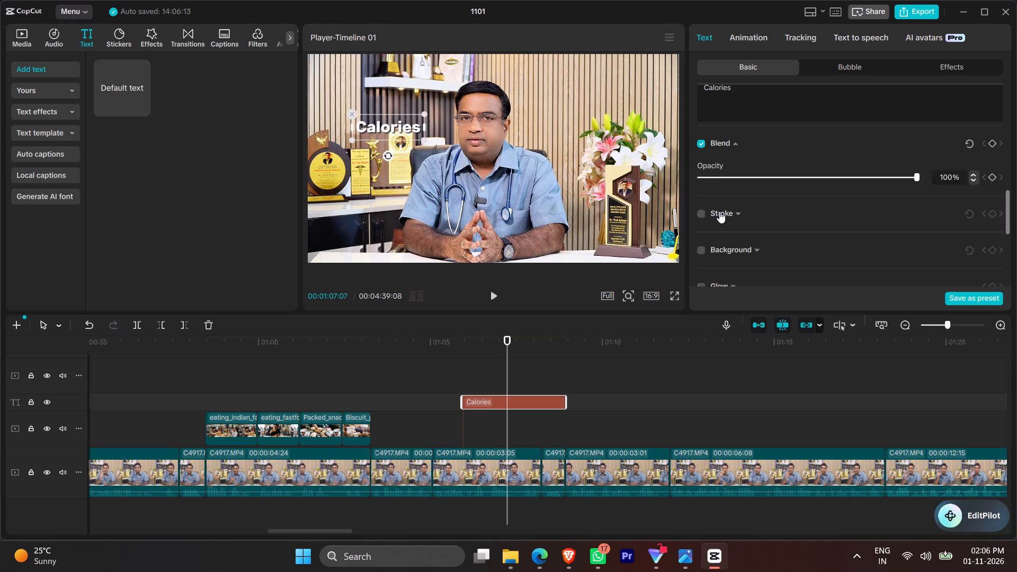
pyautogui.scroll(-1, 722, 216)
pyautogui.scroll(5, 722, 216)
pyautogui.scroll(5, 774, 175)
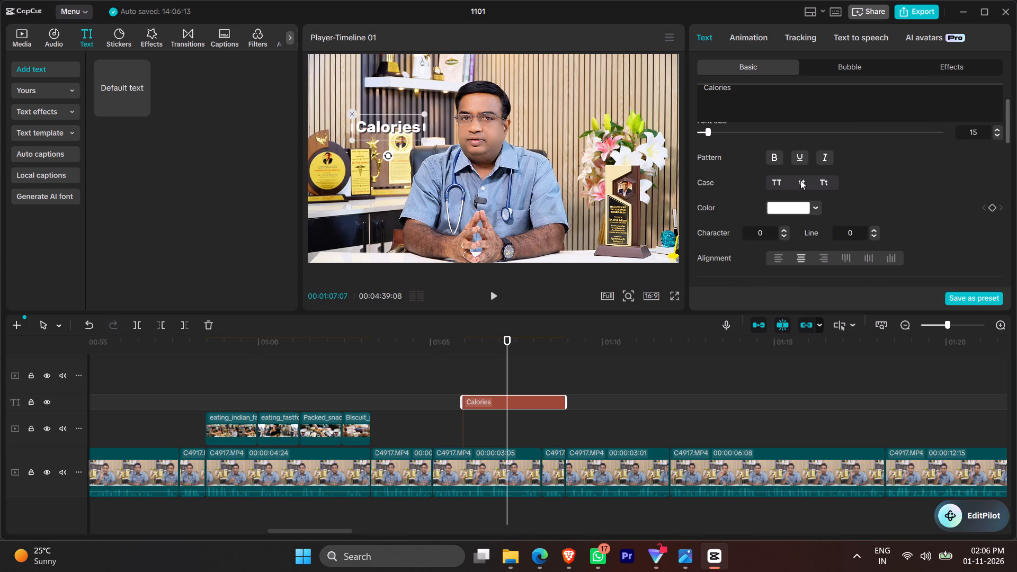
pyautogui.click(813, 163)
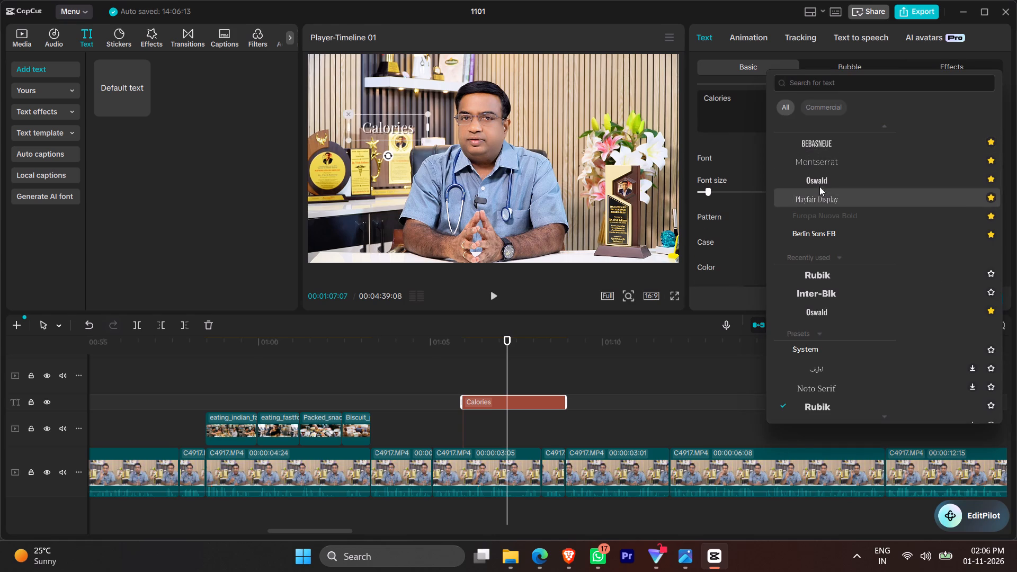
pyautogui.click(836, 82)
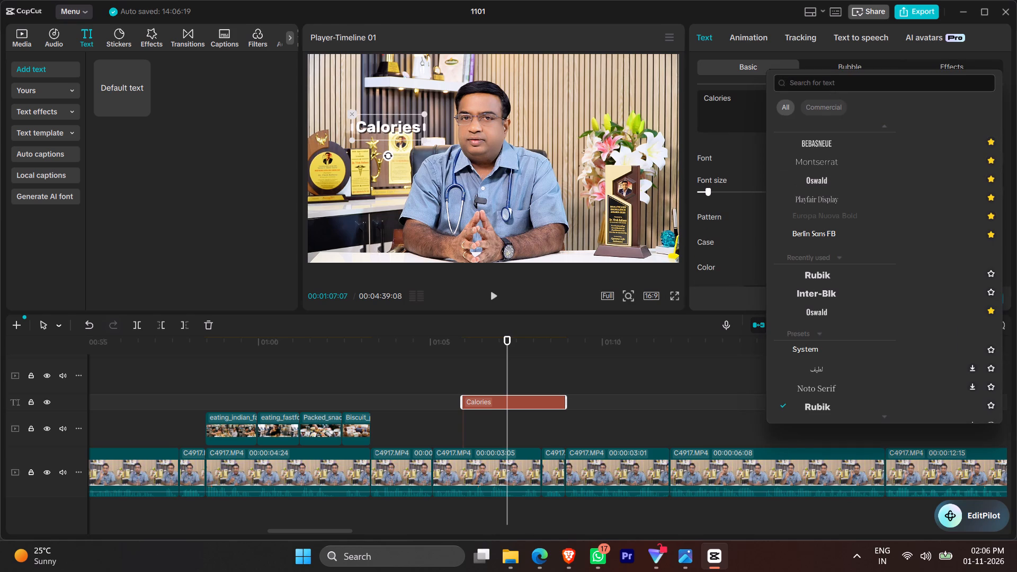
pyautogui.write('popins')
pyautogui.press('Return')
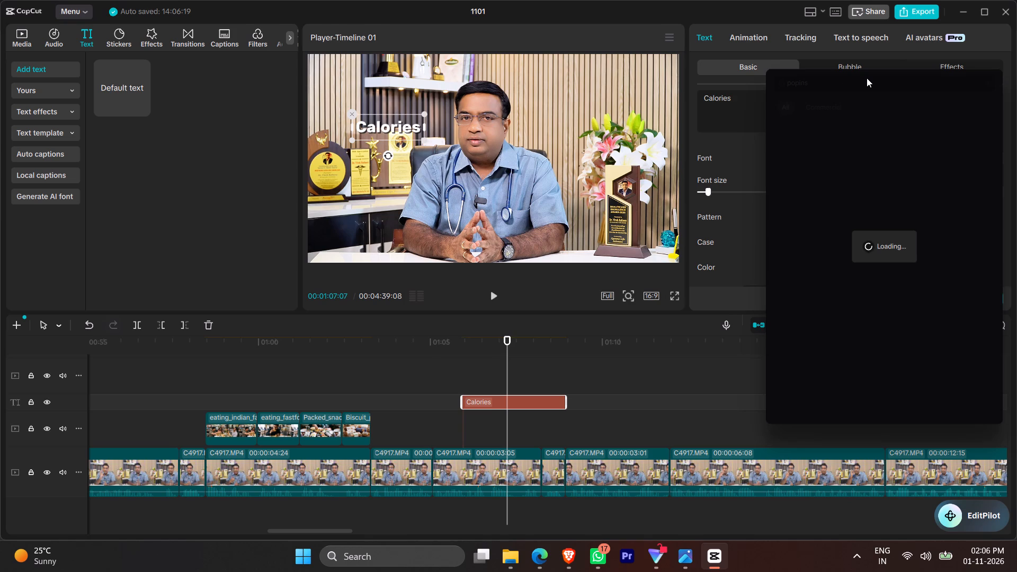
pyautogui.click(853, 146)
pyautogui.scroll(-1, 772, 205)
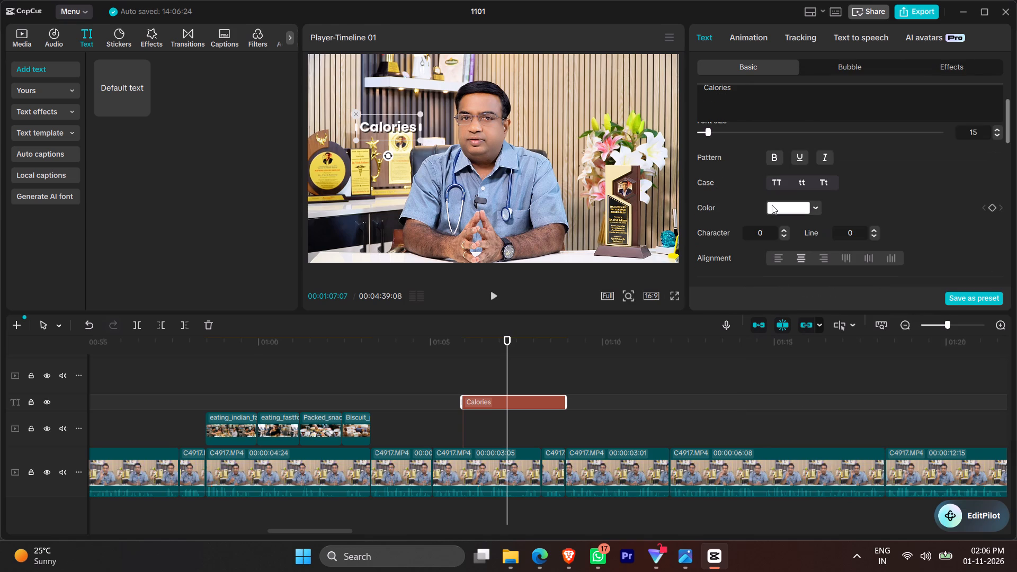
pyautogui.click(769, 151)
# Give the Calories text a black background in the second background style, with rounding and height both at 0%.
pyautogui.scroll(-8, 771, 168)
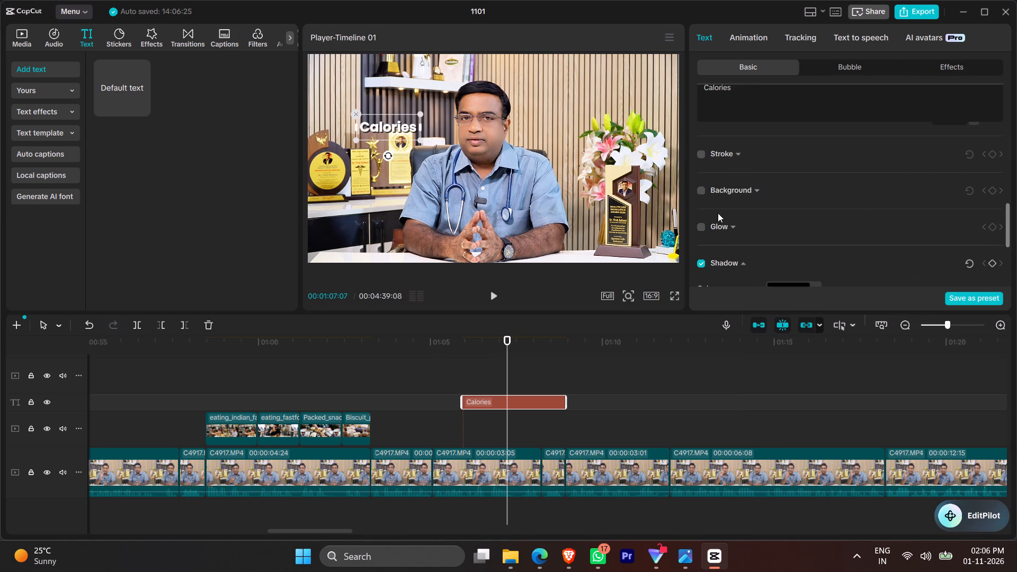
pyautogui.click(697, 194)
pyautogui.click(700, 194)
pyautogui.click(769, 227)
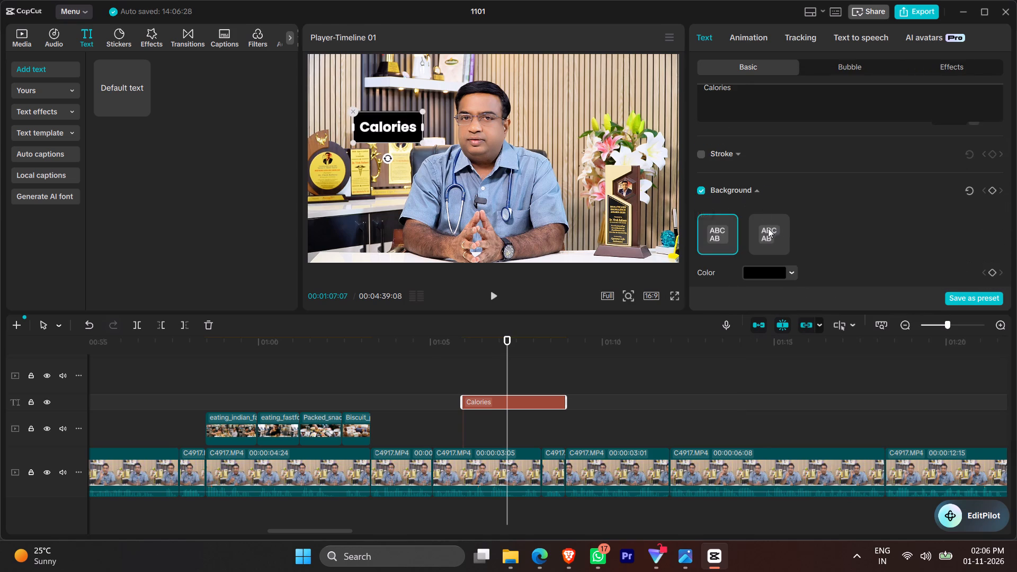
pyautogui.scroll(-3, 767, 234)
pyautogui.moveTo(768, 152); pyautogui.dragTo(620, 164)
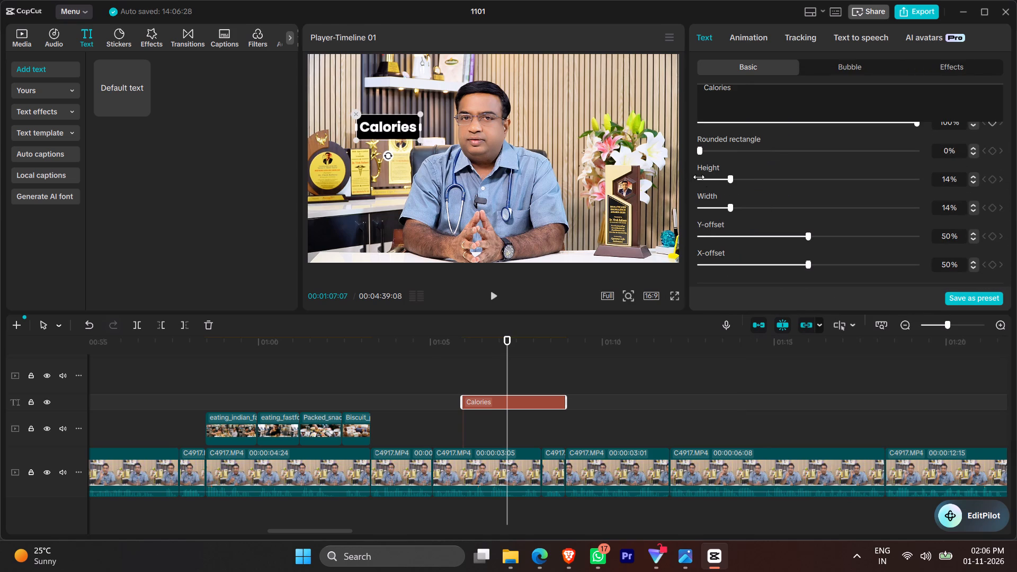
pyautogui.moveTo(734, 179); pyautogui.dragTo(689, 181)
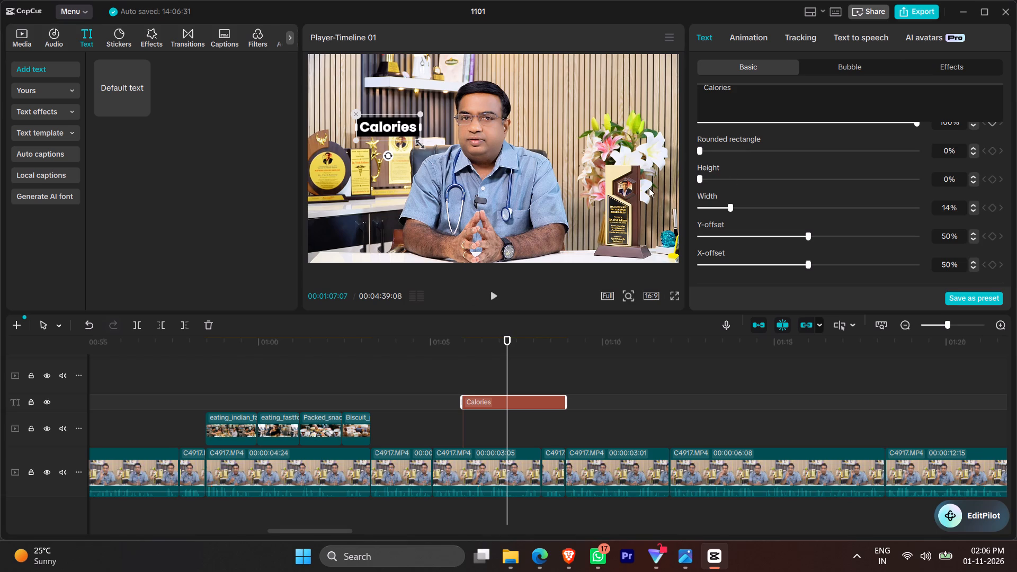
pyautogui.scroll(2, 710, 180)
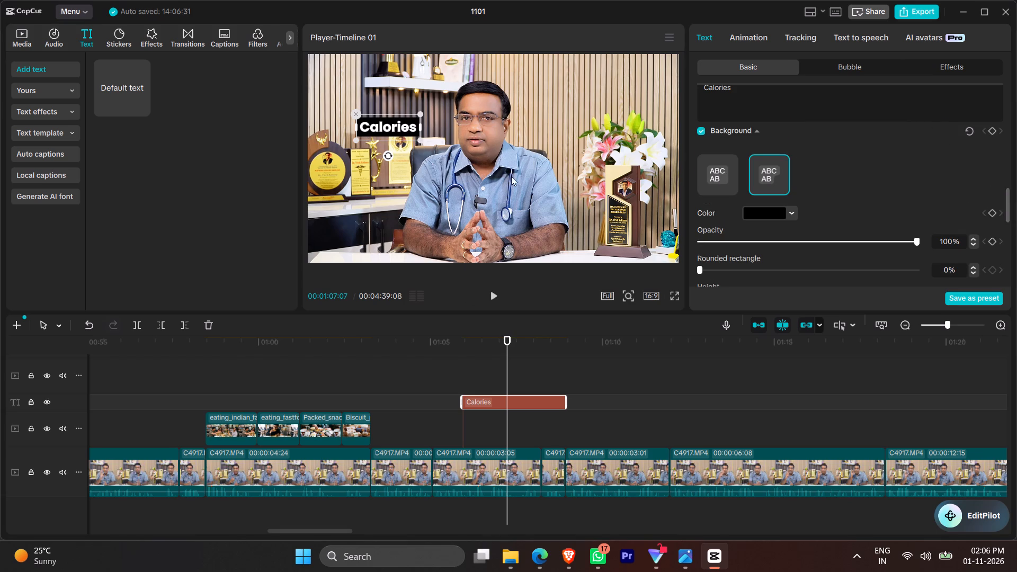
# Shift the Calories label in the video frame further away from the doctor's head, over the awards.
pyautogui.moveTo(378, 125); pyautogui.dragTo(350, 126)
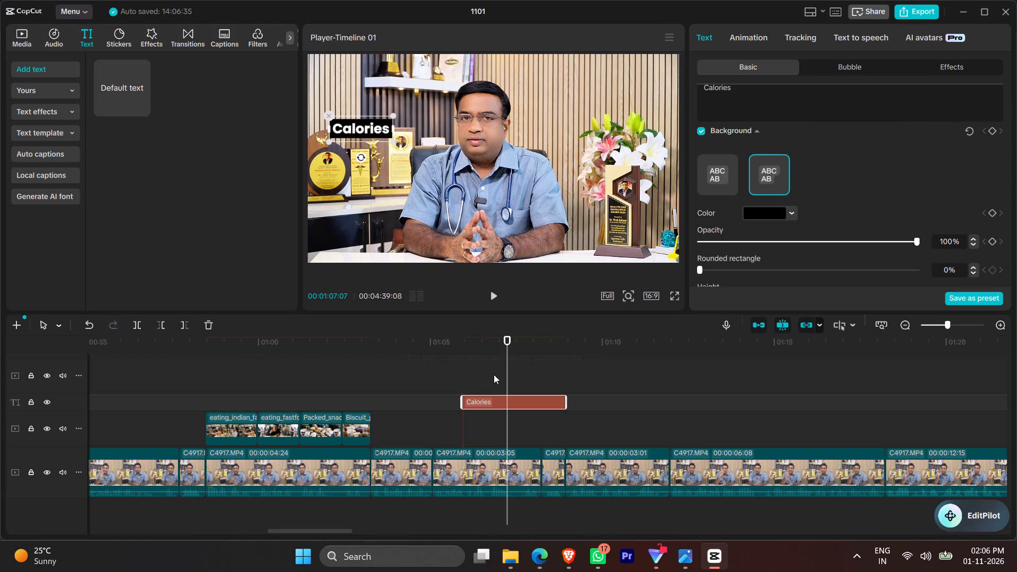
# Play the narration around the Calories clip and move the clip to start at about 00:01:06:19.
pyautogui.click(449, 373)
pyautogui.click(436, 367)
pyautogui.press('space')
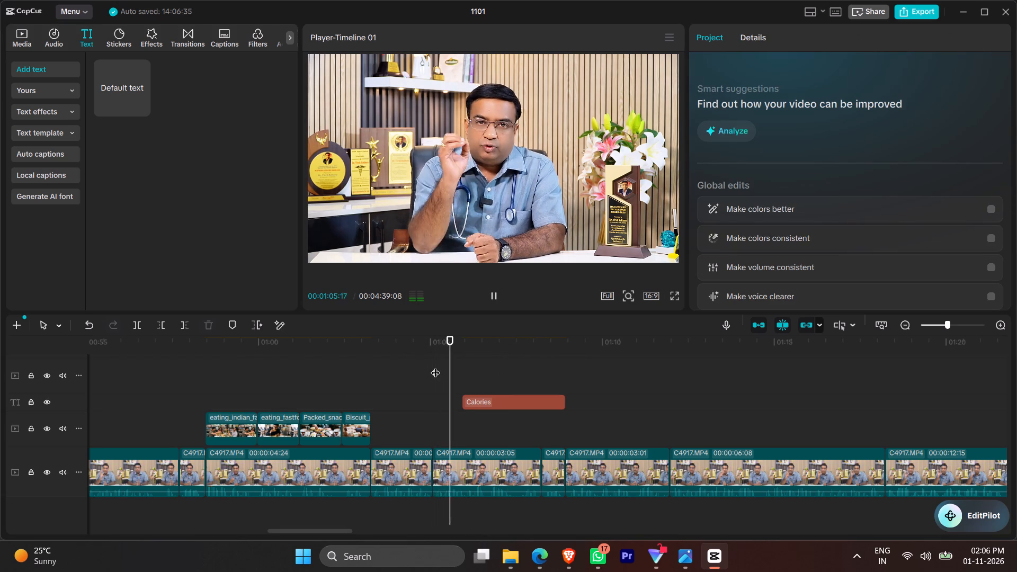
pyautogui.press('space')
pyautogui.press('space')
pyautogui.press('space')
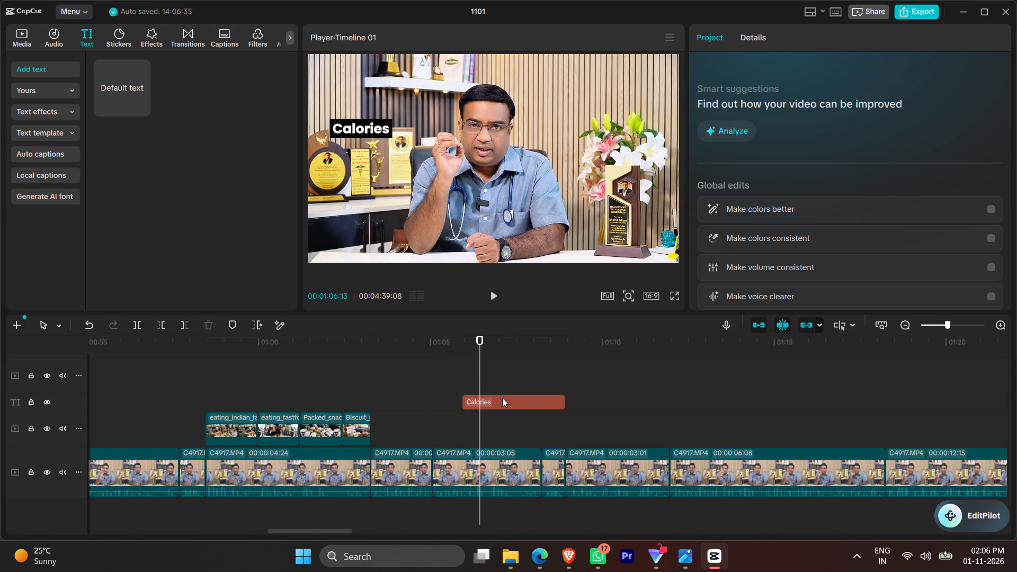
pyautogui.press('space')
pyautogui.press('space')
pyautogui.moveTo(506, 405); pyautogui.dragTo(531, 402)
pyautogui.press('space')
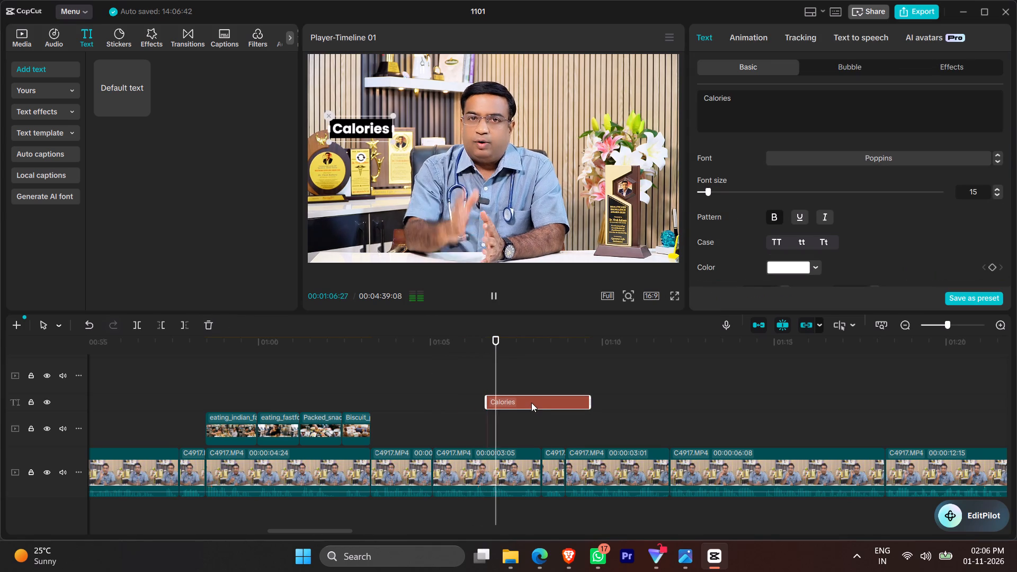
pyautogui.press('space')
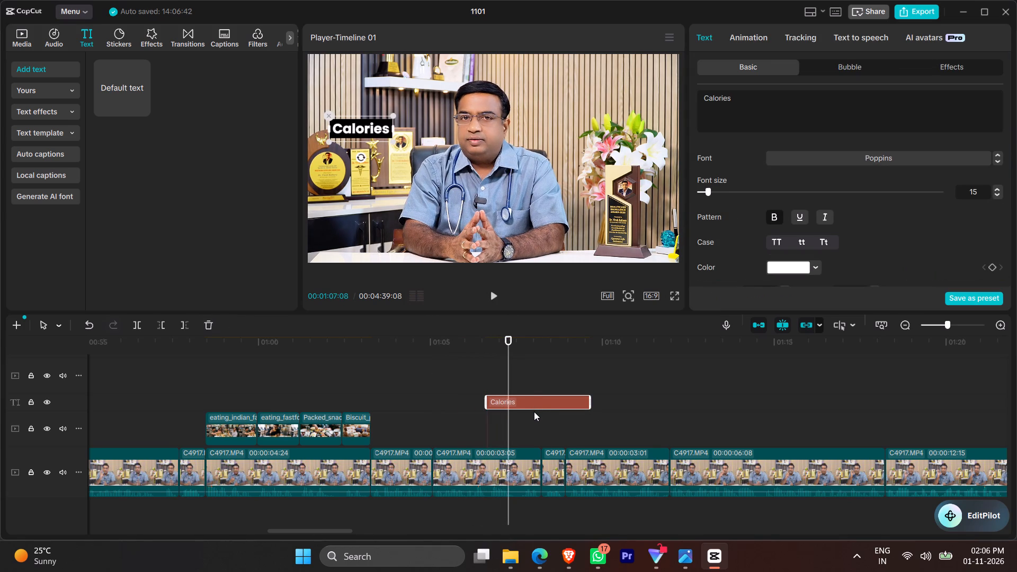
# Duplicate the Calories text clip at 00:01:07:08 and change the copy's wording to "Salt" in title case.
pyautogui.hotkey('ctrl', 'c')
pyautogui.hotkey('ctrl', 'v')
pyautogui.press('space')
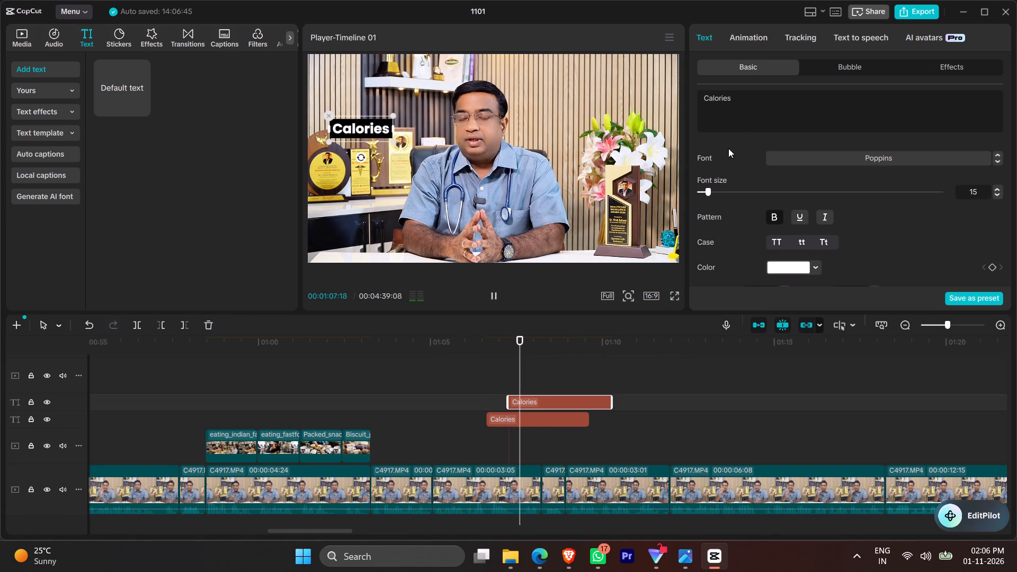
pyautogui.press('space')
pyautogui.tripleClick(739, 107)
pyautogui.write('salt')
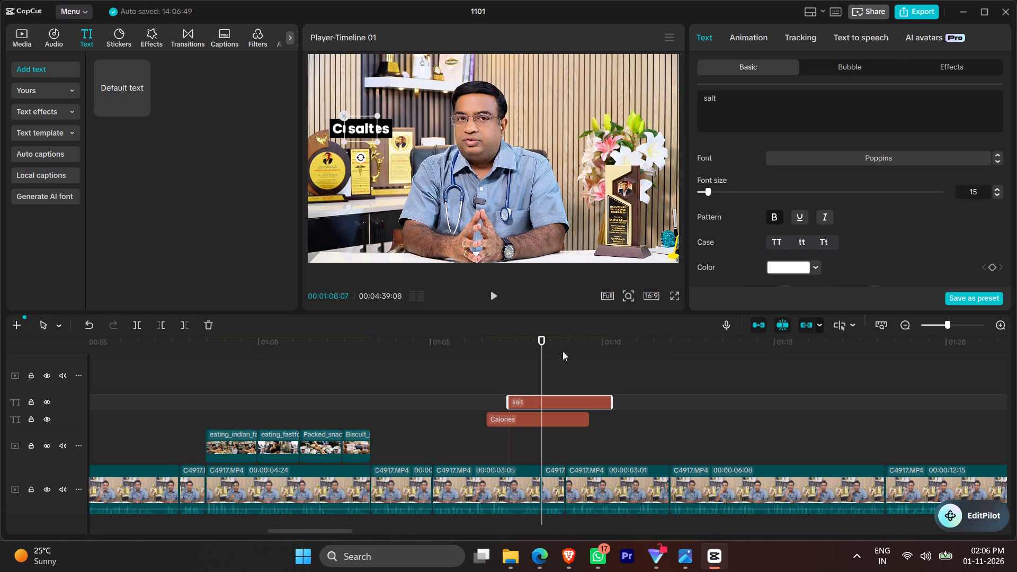
pyautogui.click(821, 240)
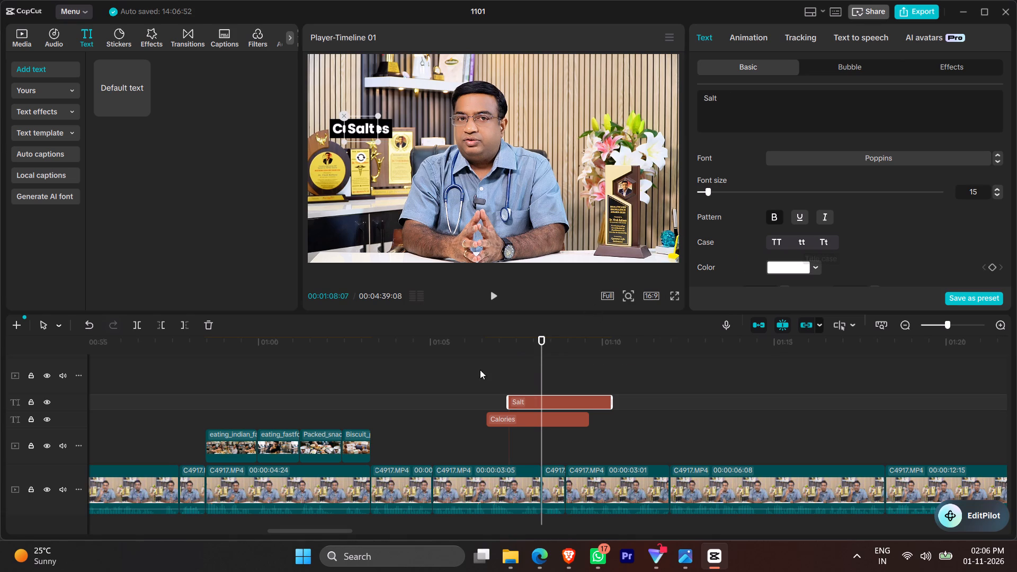
# Shift the Salt text clip to start at about 00:01:07:18 and play it against the narration.
pyautogui.click(505, 371)
pyautogui.press('space')
pyautogui.click(520, 371)
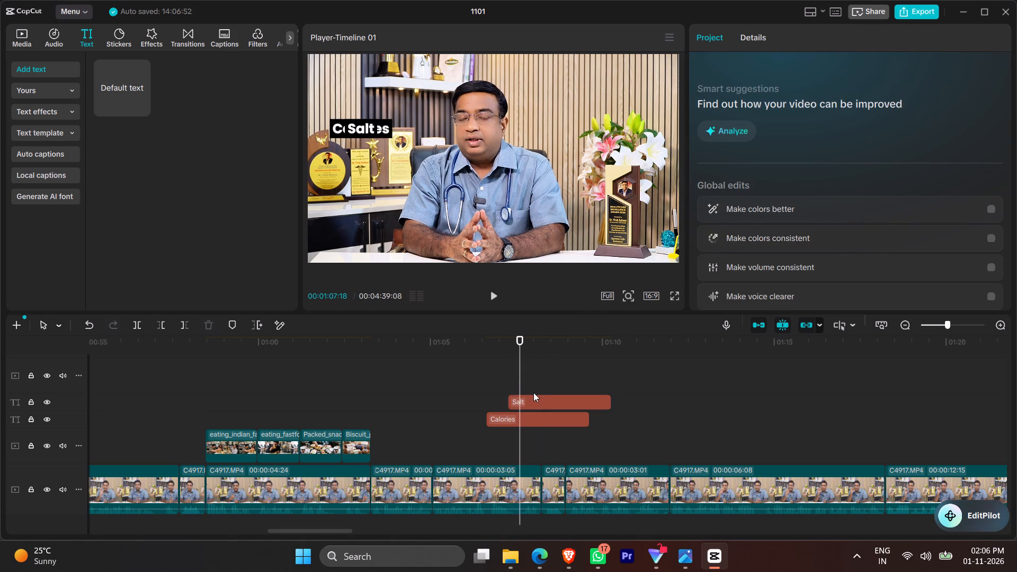
pyautogui.moveTo(534, 394); pyautogui.dragTo(552, 398)
pyautogui.moveTo(552, 399); pyautogui.dragTo(558, 399)
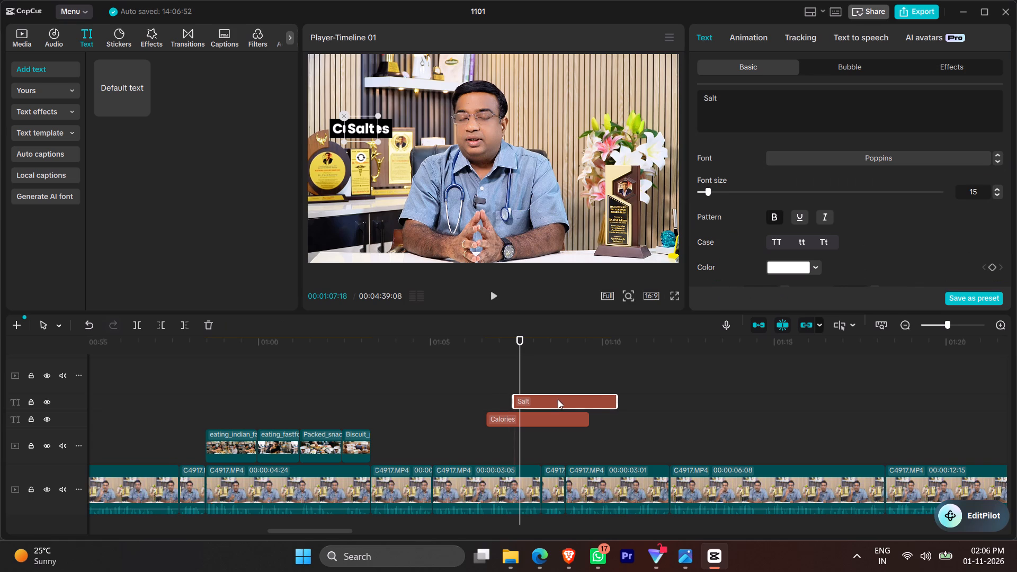
pyautogui.moveTo(558, 399); pyautogui.dragTo(558, 399)
pyautogui.moveTo(558, 399); pyautogui.dragTo(566, 400)
pyautogui.press('space')
pyautogui.press('space')
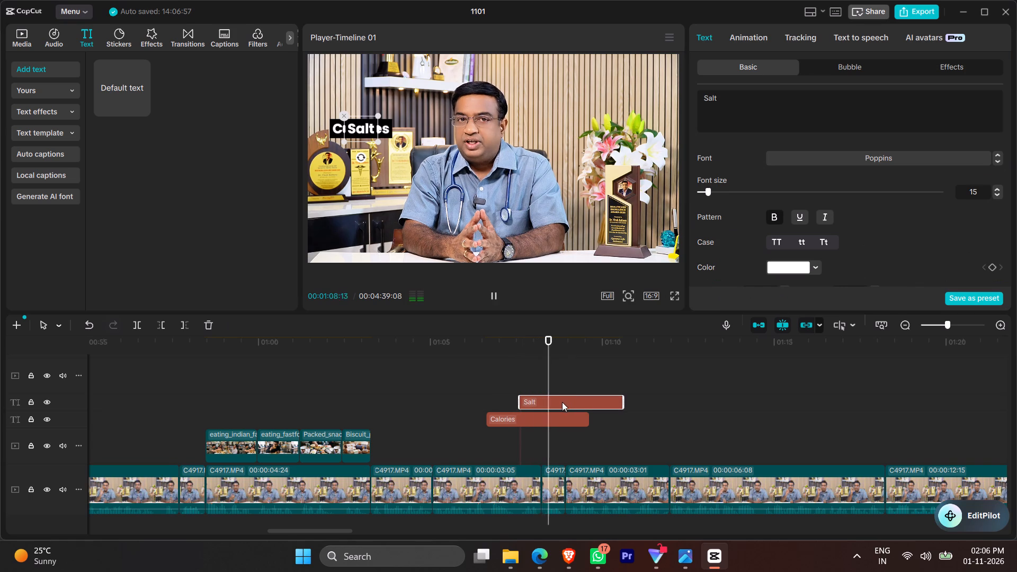
# Duplicate the Calories text clip at 00:01:08:11, reword the copy to "Sugar" and stack it directly above the Salt clip.
pyautogui.click(547, 380)
pyautogui.click(543, 378)
pyautogui.click(551, 381)
pyautogui.doubleClick(550, 382)
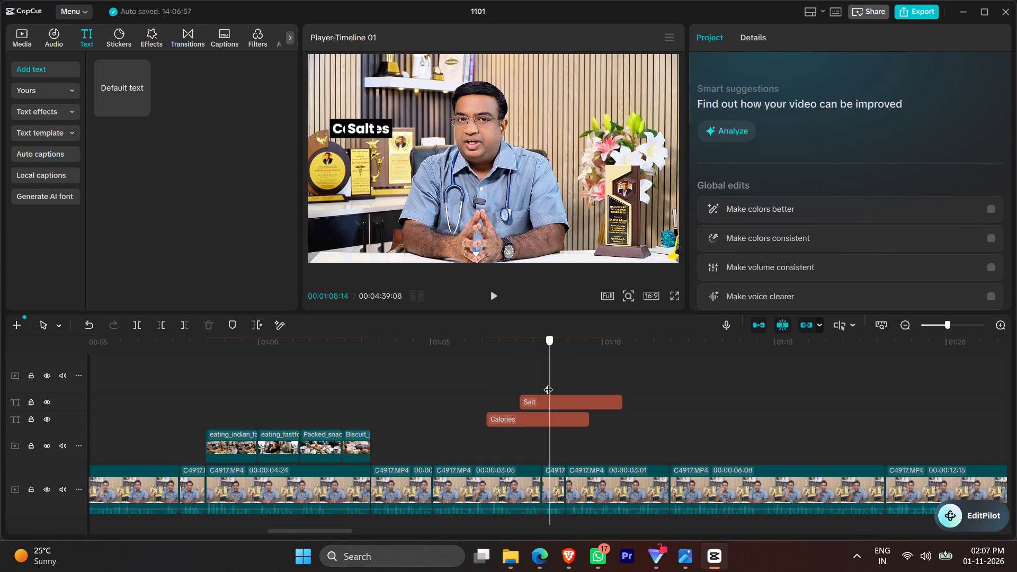
pyautogui.click(548, 383)
pyautogui.click(546, 383)
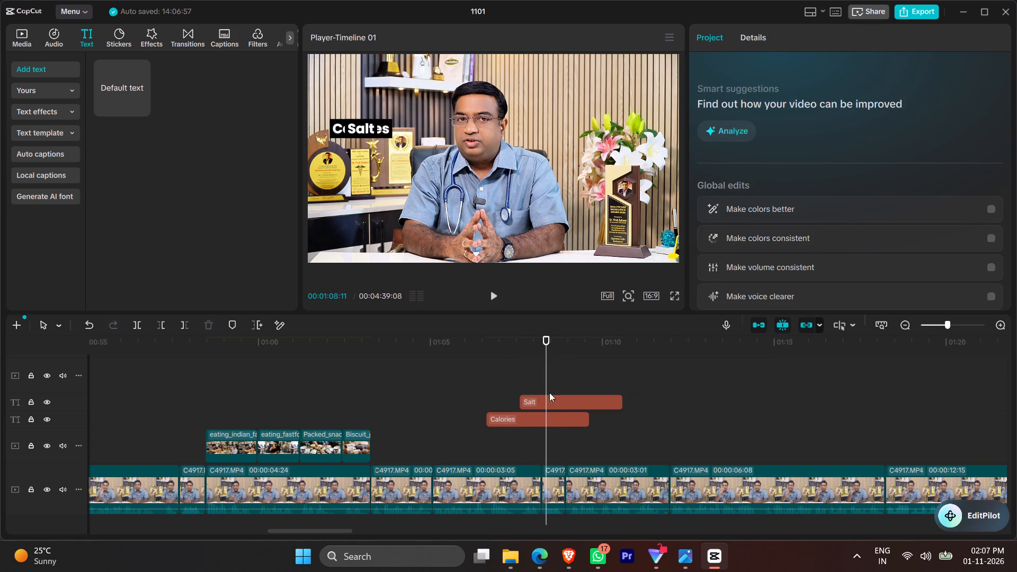
pyautogui.click(547, 417)
pyautogui.hotkey('ctrl', 'c')
pyautogui.hotkey('ctrl', 'v')
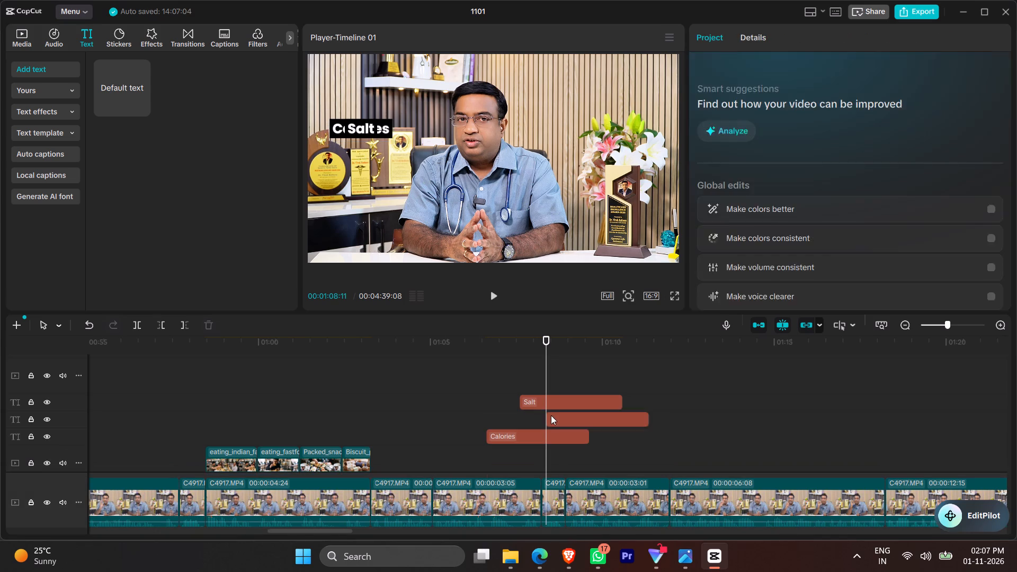
pyautogui.moveTo(569, 421); pyautogui.dragTo(568, 387)
pyautogui.tripleClick(727, 109)
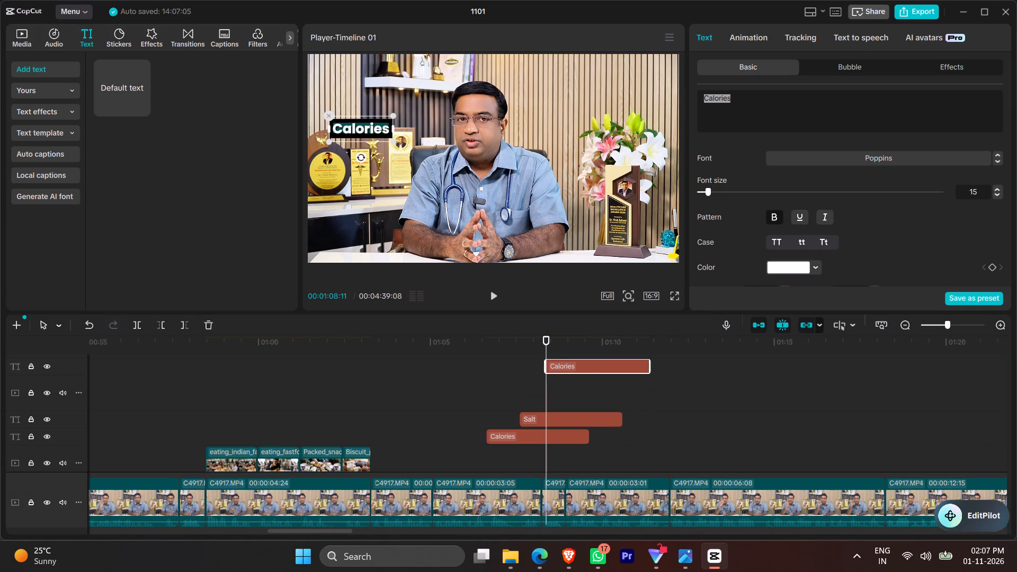
pyautogui.write('Sugar')
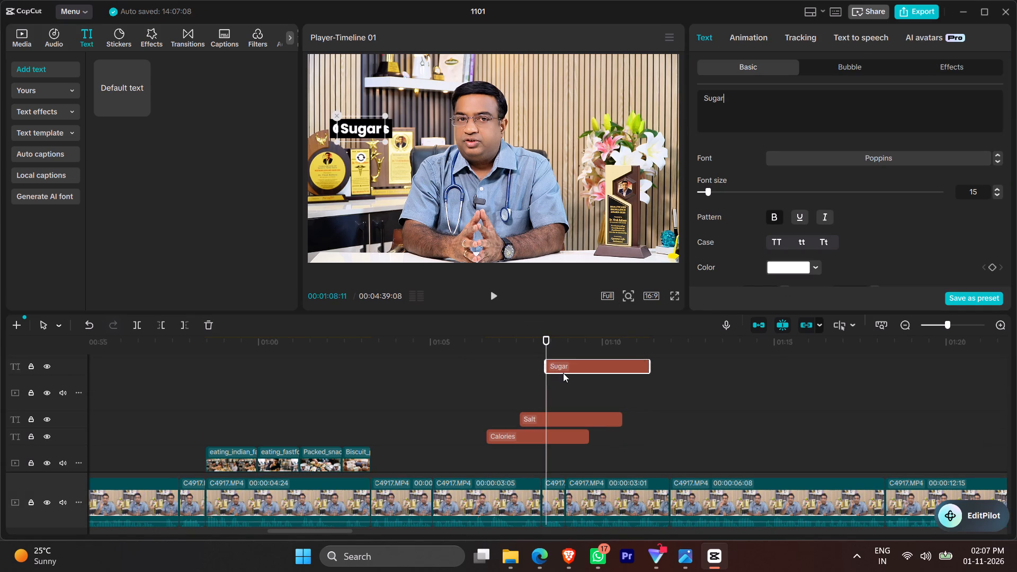
pyautogui.moveTo(564, 372); pyautogui.dragTo(564, 413)
# Play on through the narration, duplicate the Sugar text clip at 00:01:08:28 and reword the copy to "Saturated fat".
pyautogui.press('space')
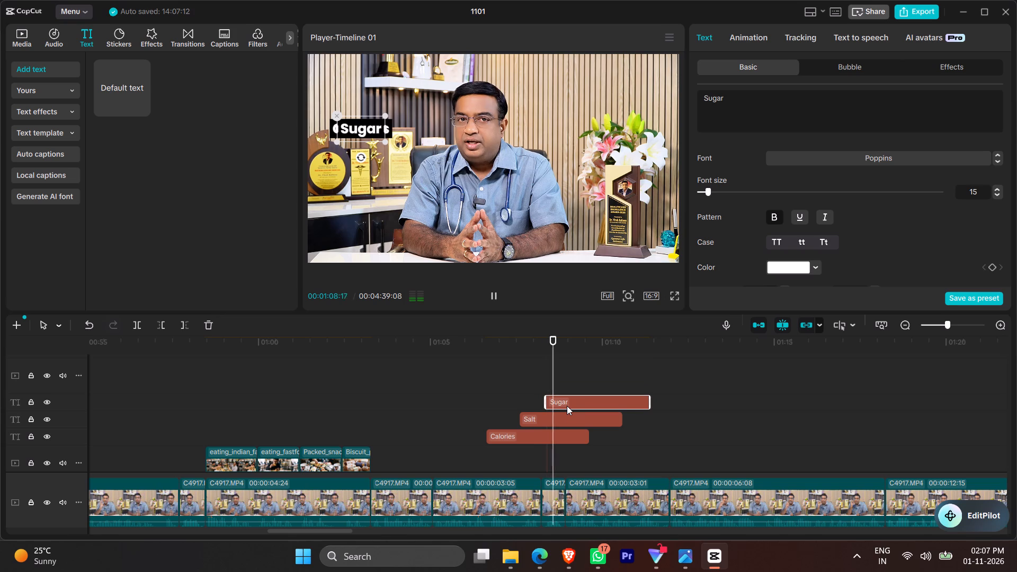
pyautogui.press('space')
pyautogui.press('space')
pyautogui.click(566, 382)
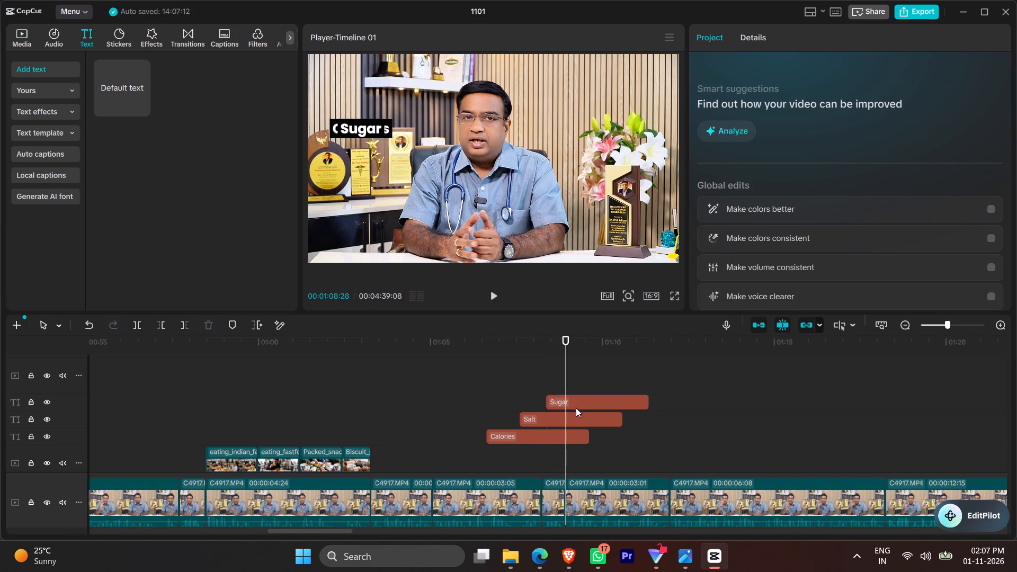
pyautogui.click(575, 406)
pyautogui.hotkey('ctrl', 'c')
pyautogui.hotkey('ctrl', 'v')
pyautogui.press('space')
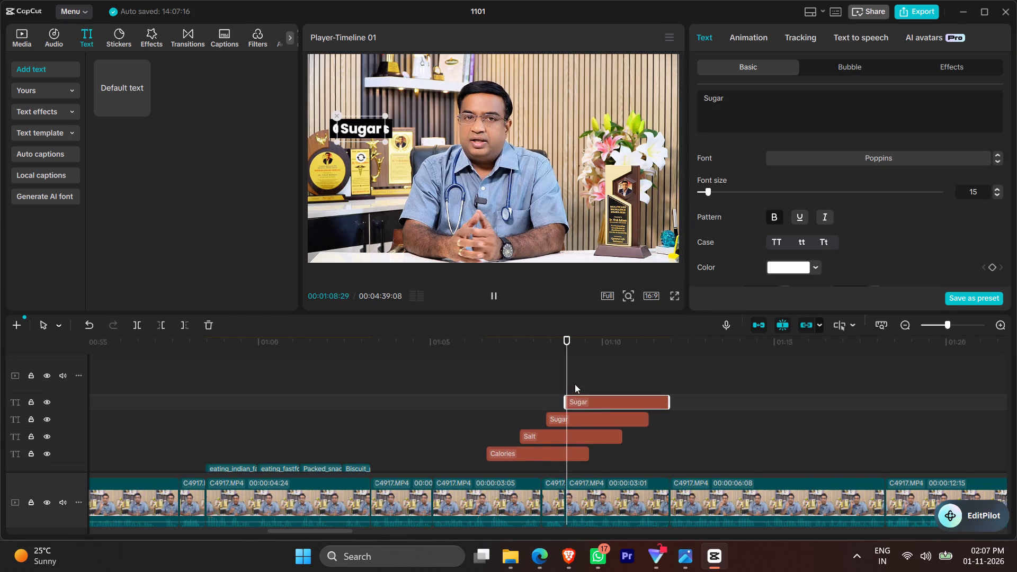
pyautogui.press('space')
pyautogui.press('space')
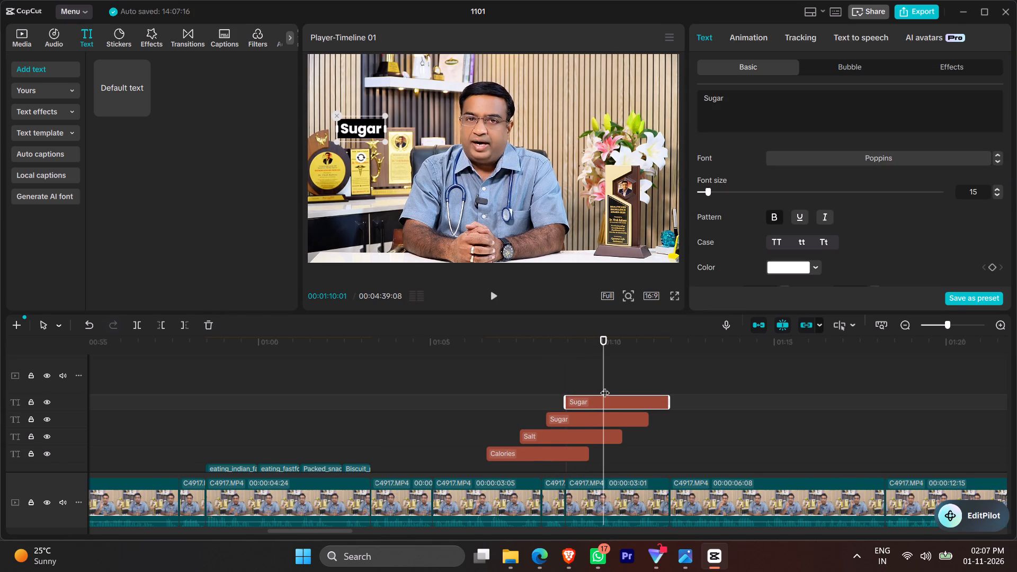
pyautogui.press('space')
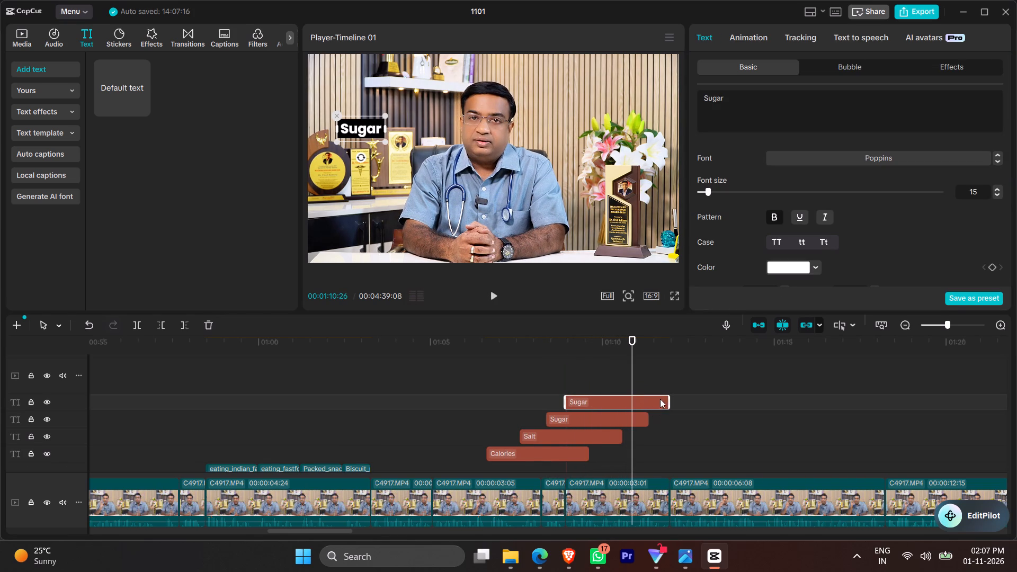
pyautogui.doubleClick(755, 112)
pyautogui.write('Satua')
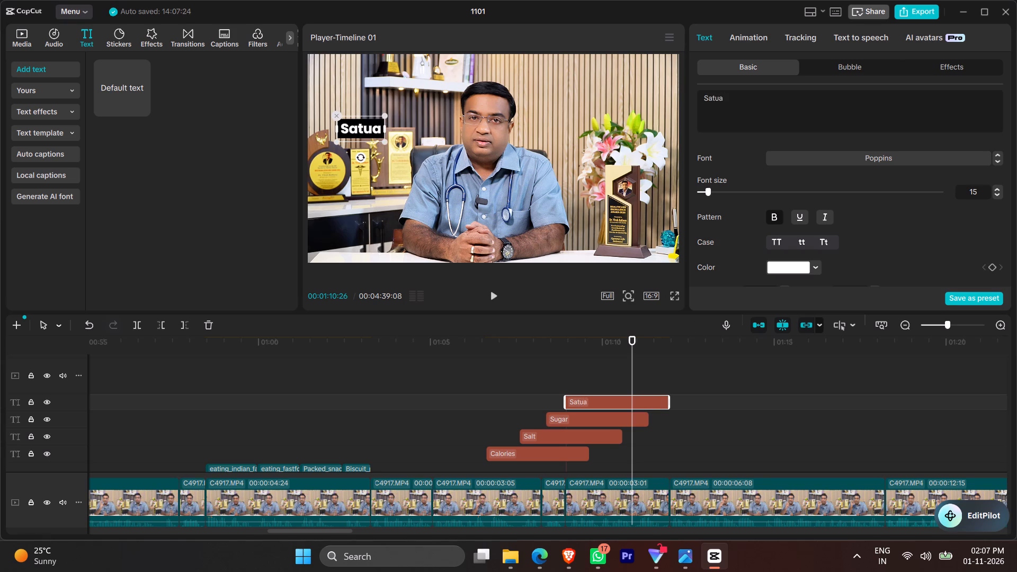
pyautogui.press('BackSpace')
pyautogui.write('rated fat')
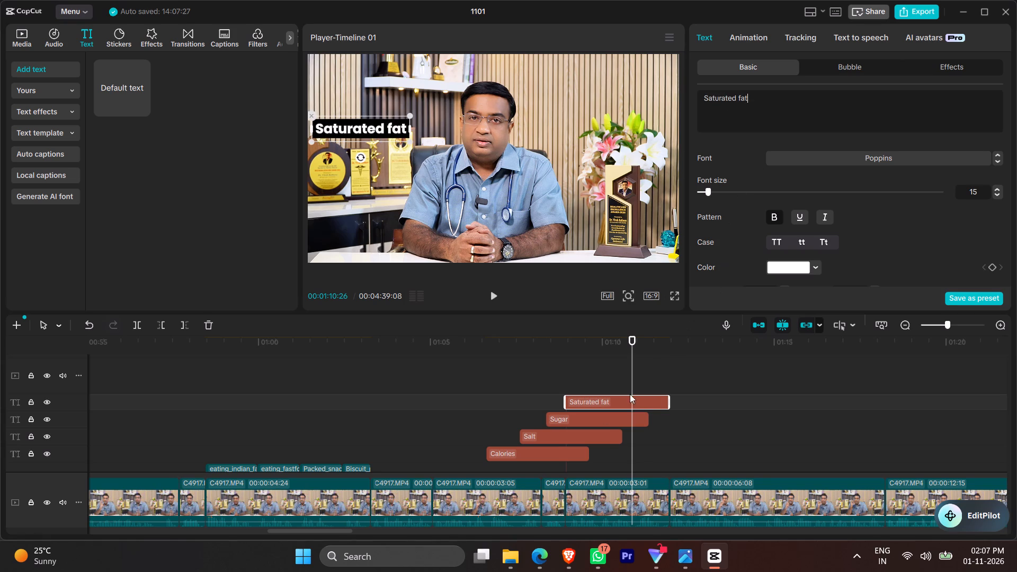
# Extend the Calories, Salt and Sugar text clips so they all end together with the Saturated fat clip.
pyautogui.moveTo(586, 452); pyautogui.dragTo(670, 454)
pyautogui.moveTo(620, 437); pyautogui.dragTo(667, 432)
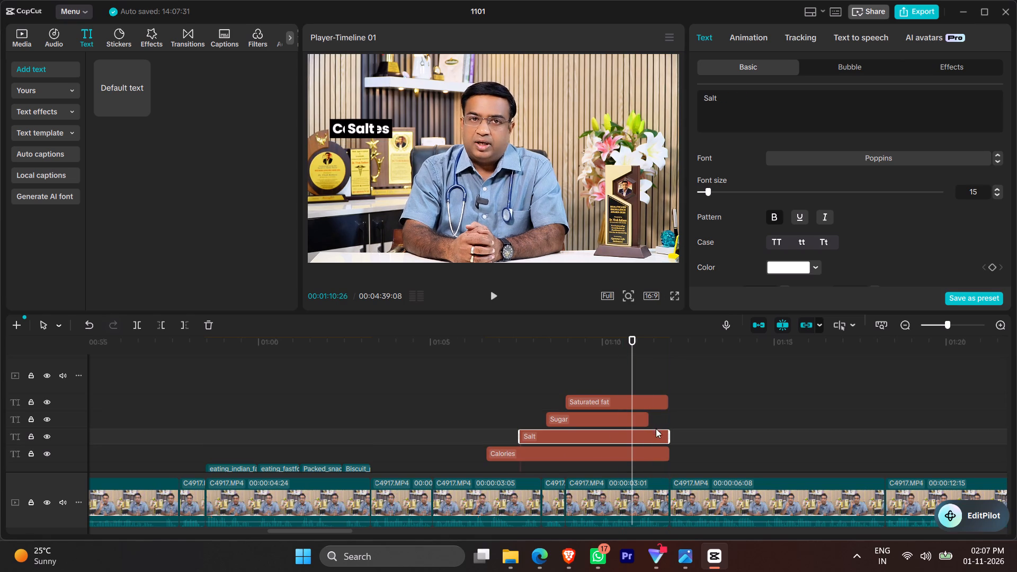
pyautogui.moveTo(647, 420); pyautogui.dragTo(665, 421)
pyautogui.press('space')
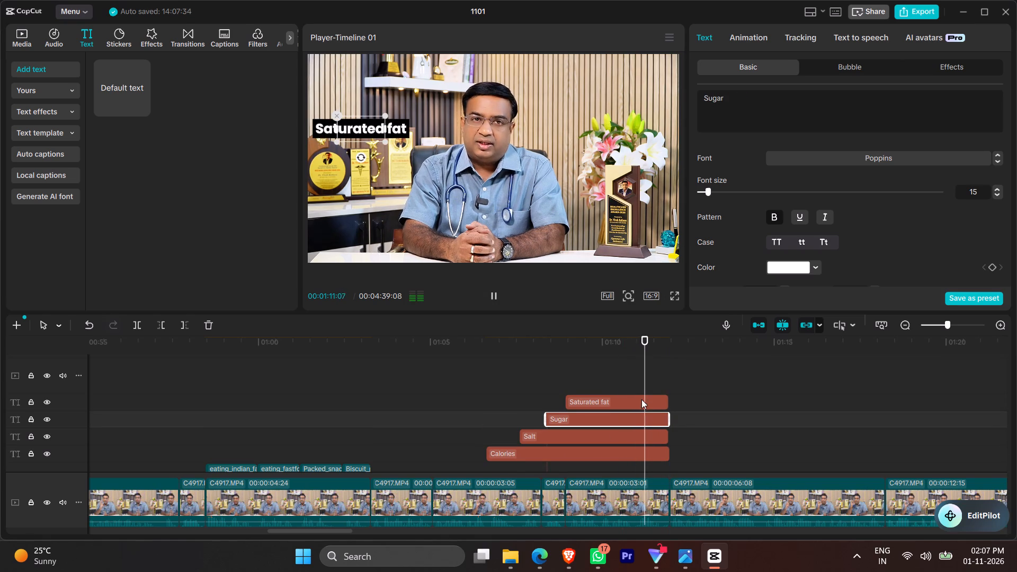
pyautogui.click(617, 376)
pyautogui.click(624, 383)
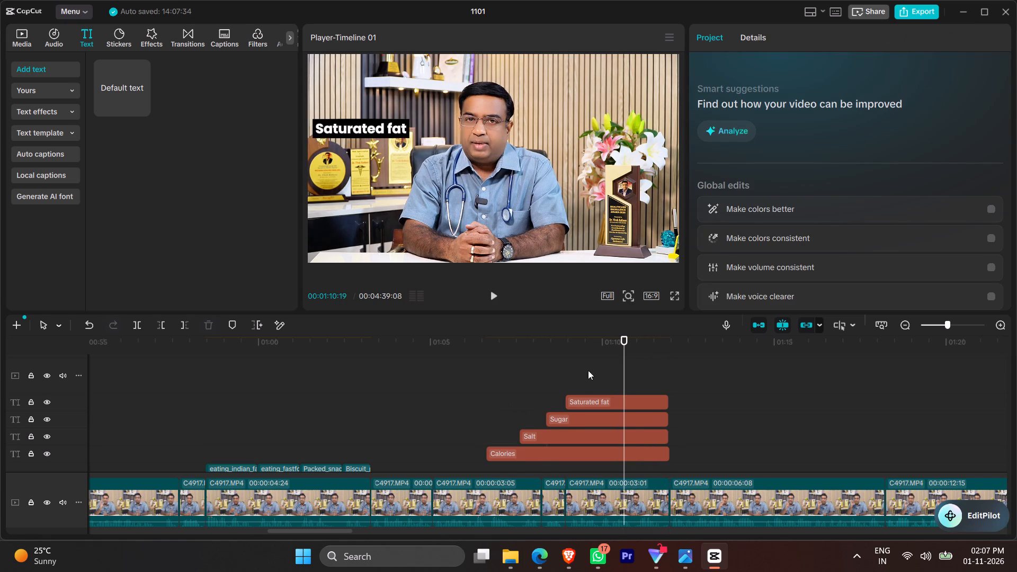
pyautogui.click(642, 456)
pyautogui.click(670, 454)
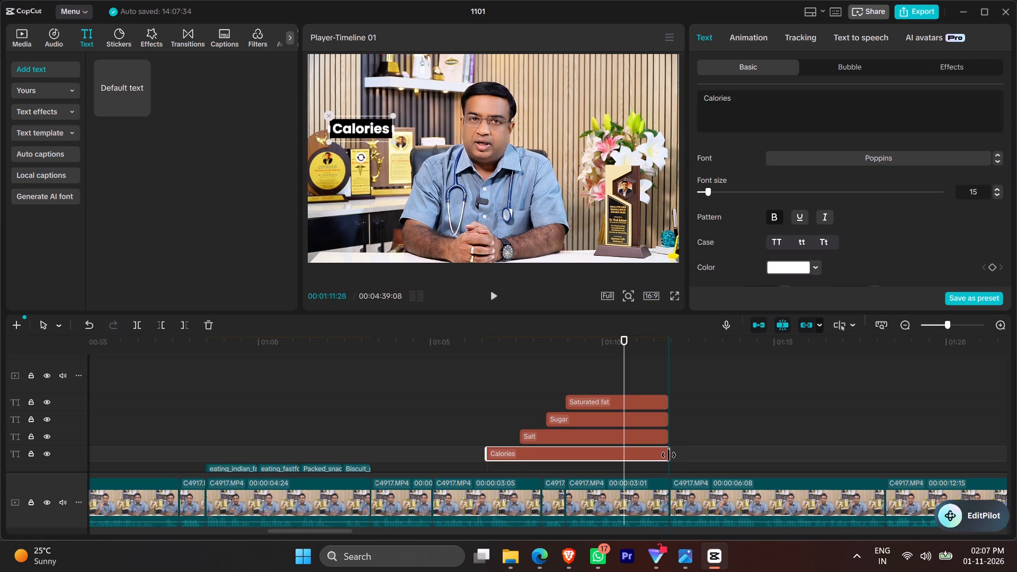
pyautogui.click(664, 454)
pyautogui.click(653, 461)
# Separate the overlapping labels in the video frame into a vertical list: Calories, Salt, Sugar, Saturated fat.
pyautogui.click(663, 358)
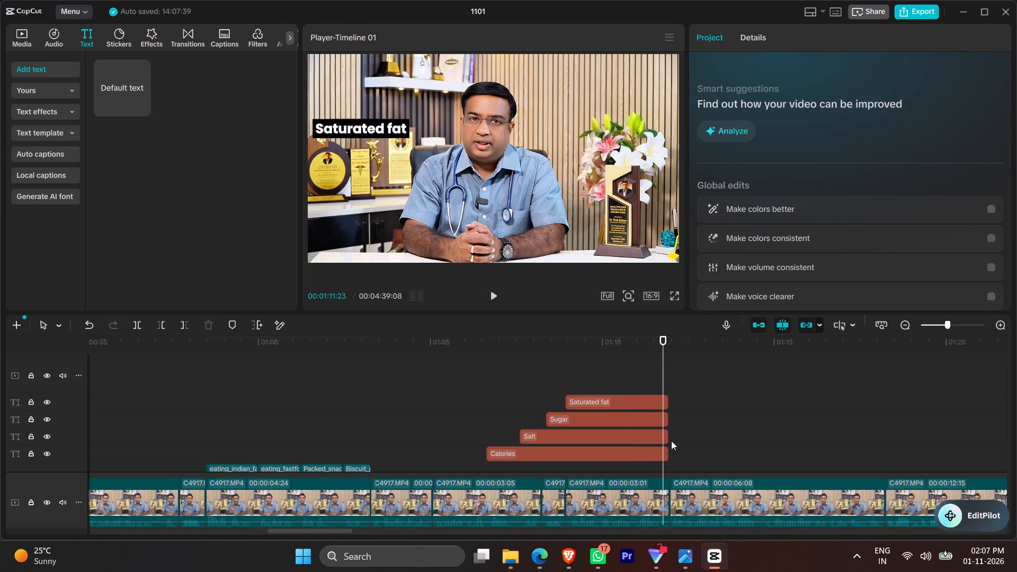
pyautogui.click(649, 448)
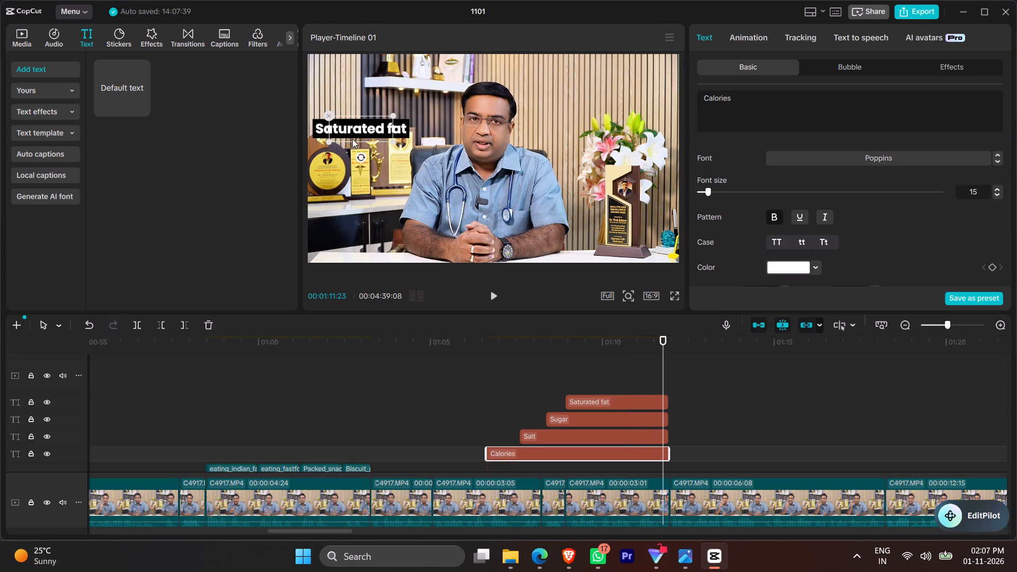
pyautogui.moveTo(354, 138); pyautogui.dragTo(360, 108)
pyautogui.moveTo(354, 129); pyautogui.dragTo(354, 132)
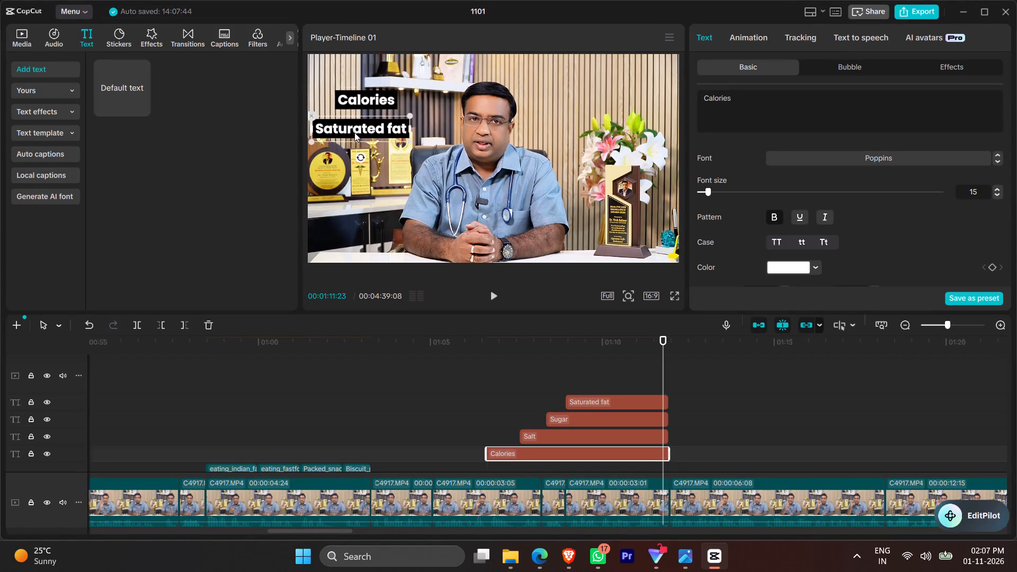
pyautogui.moveTo(354, 132); pyautogui.dragTo(362, 194)
pyautogui.moveTo(369, 138); pyautogui.dragTo(371, 175)
pyautogui.moveTo(368, 130); pyautogui.dragTo(368, 140)
pyautogui.moveTo(365, 102); pyautogui.dragTo(359, 118)
# Fine-tune the four labels' positions in the video frame so the list is evenly spaced and roughly centred beside the doctor.
pyautogui.click(359, 132)
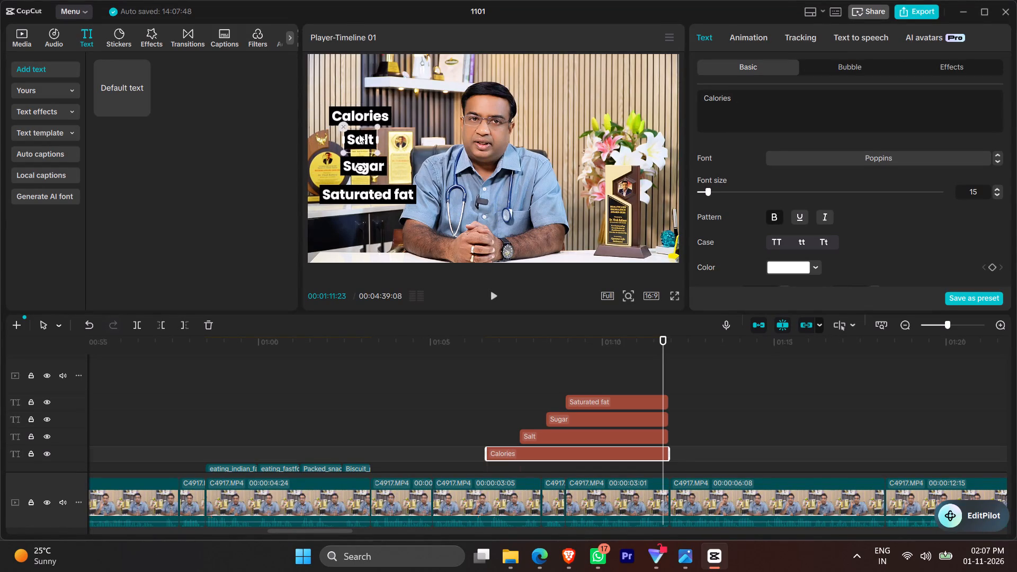
pyautogui.moveTo(363, 147); pyautogui.dragTo(364, 142)
pyautogui.moveTo(363, 115); pyautogui.dragTo(370, 115)
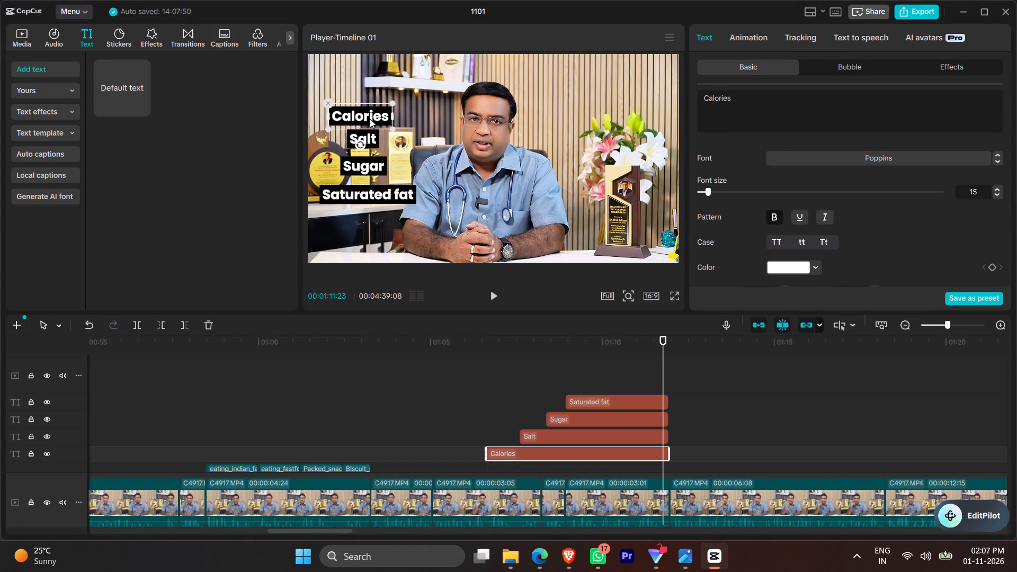
pyautogui.click(364, 143)
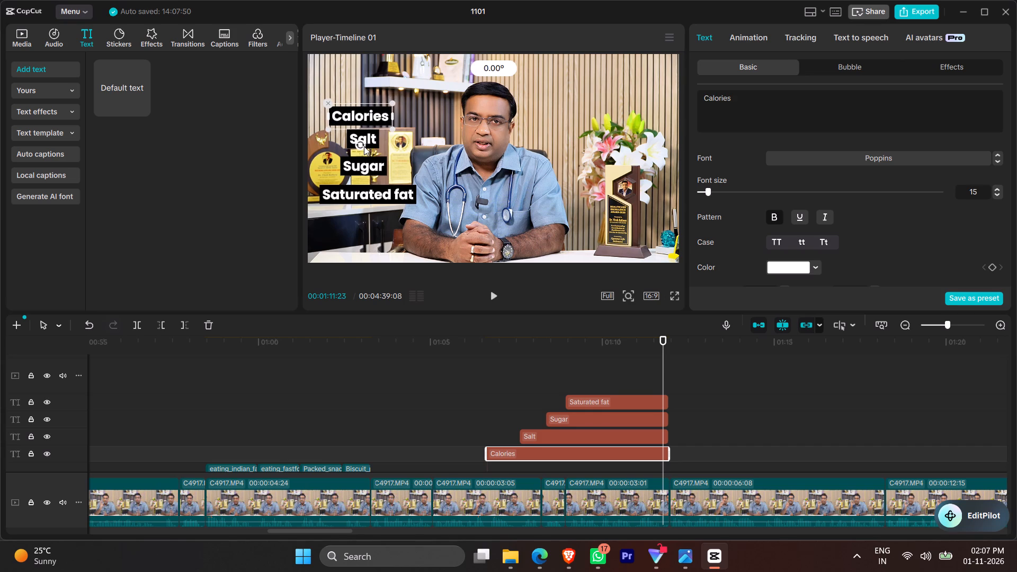
pyautogui.click(367, 122)
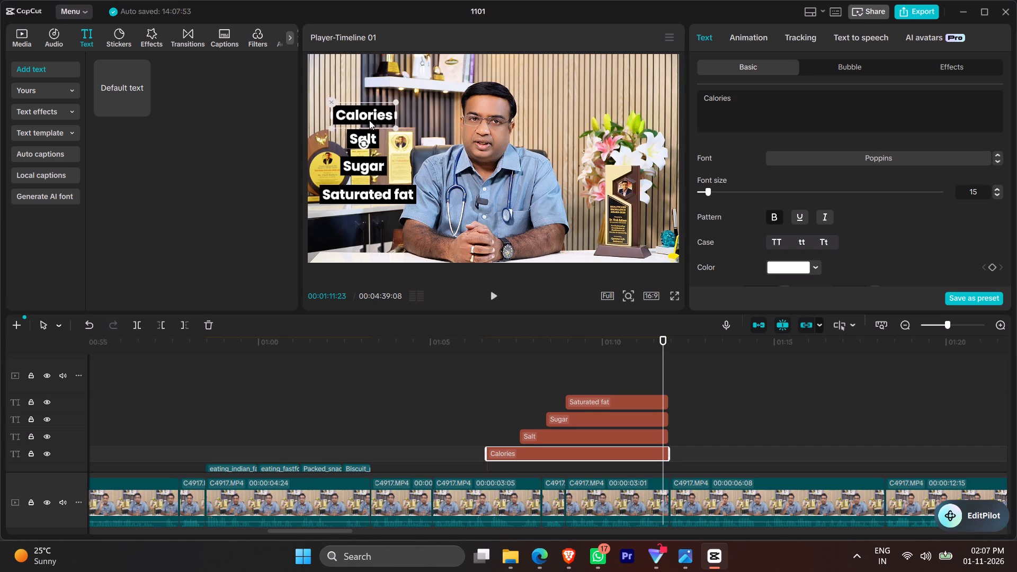
pyautogui.click(380, 140)
pyautogui.click(359, 137)
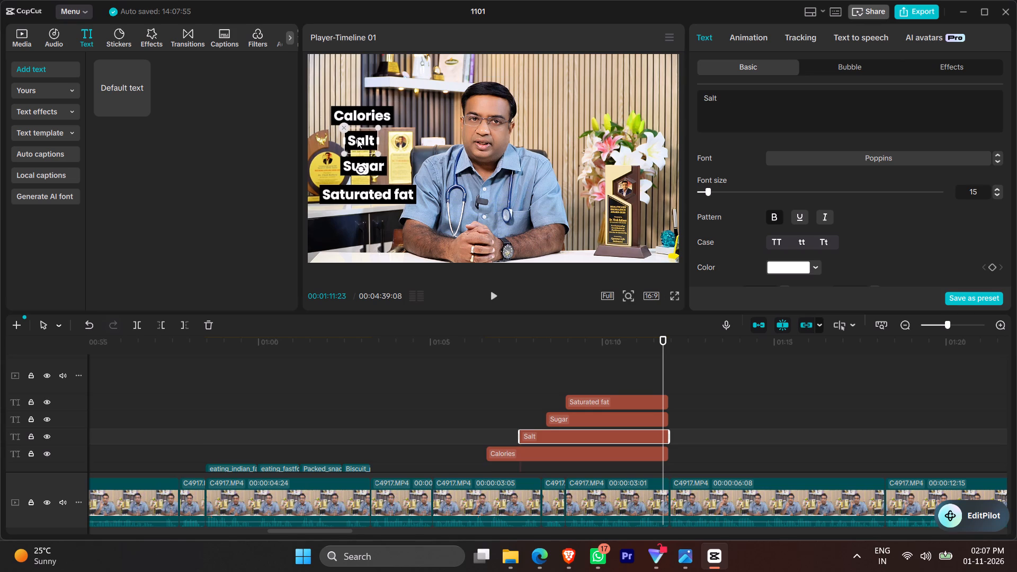
pyautogui.click(378, 168)
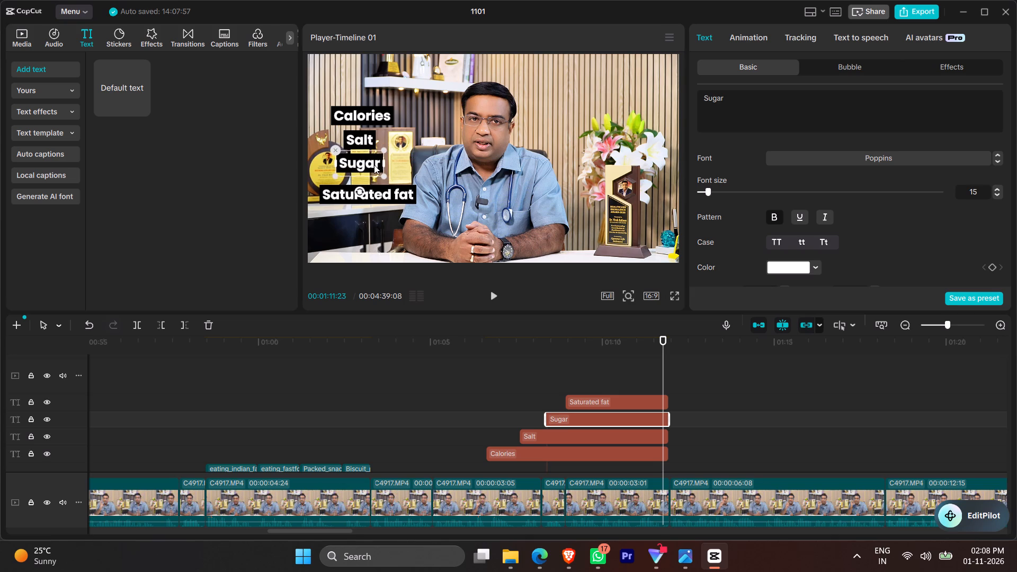
pyautogui.moveTo(388, 191); pyautogui.dragTo(379, 190)
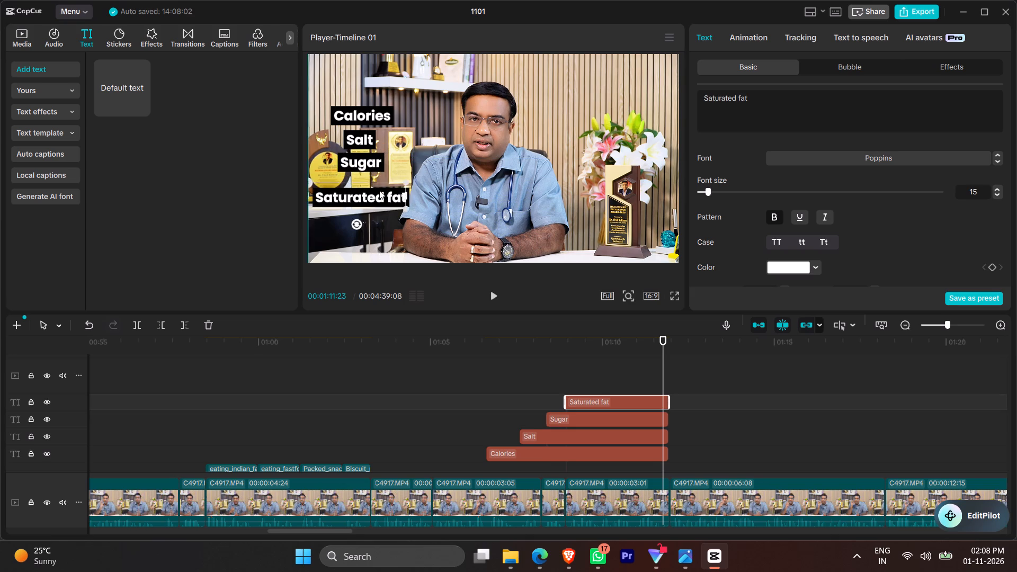
pyautogui.moveTo(379, 190); pyautogui.dragTo(387, 182)
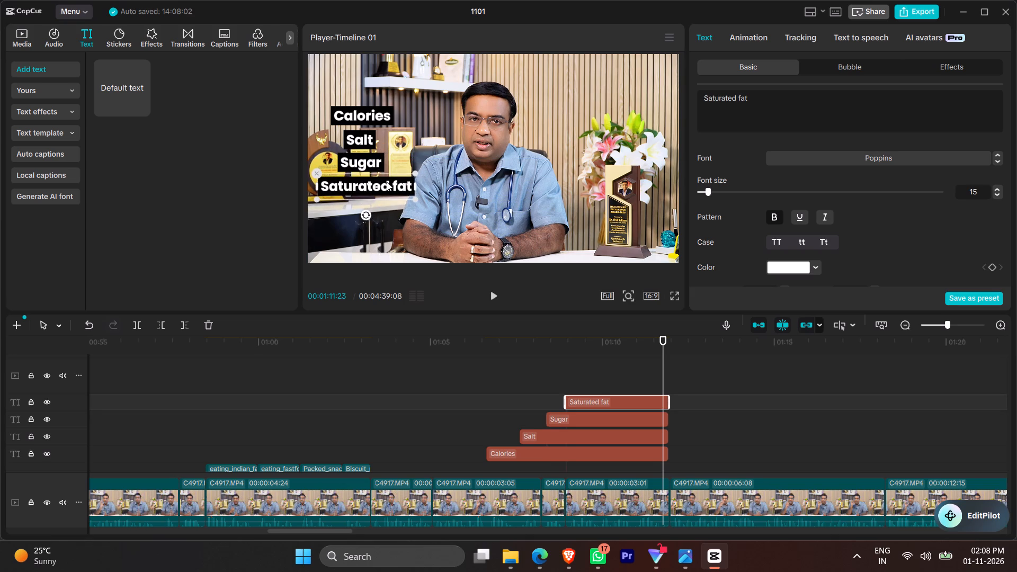
pyautogui.moveTo(387, 182); pyautogui.dragTo(389, 182)
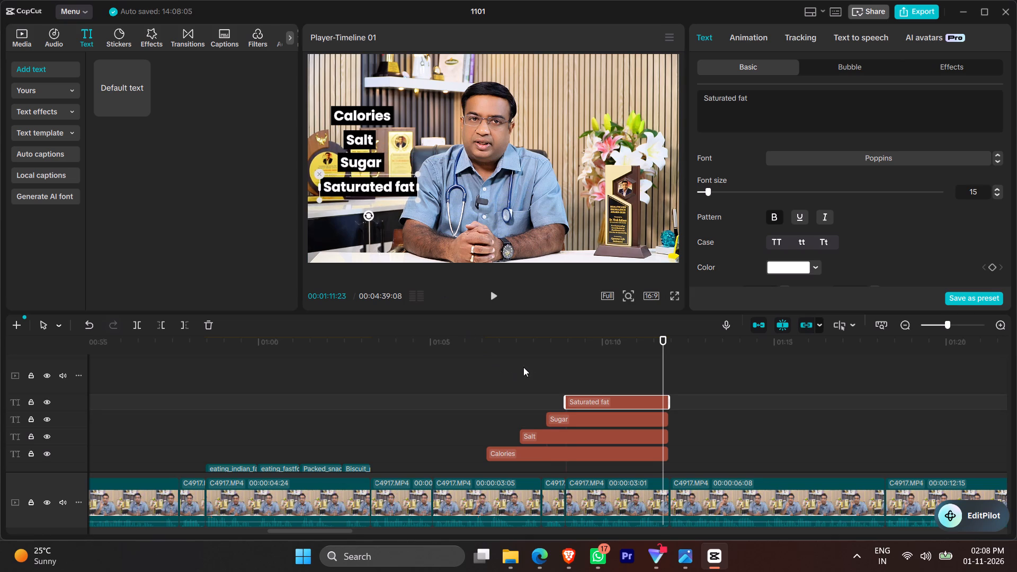
# Play the narration over the label list and add a colour keyframe to the Saturated fat text at 00:01:10:25.
pyautogui.click(605, 371)
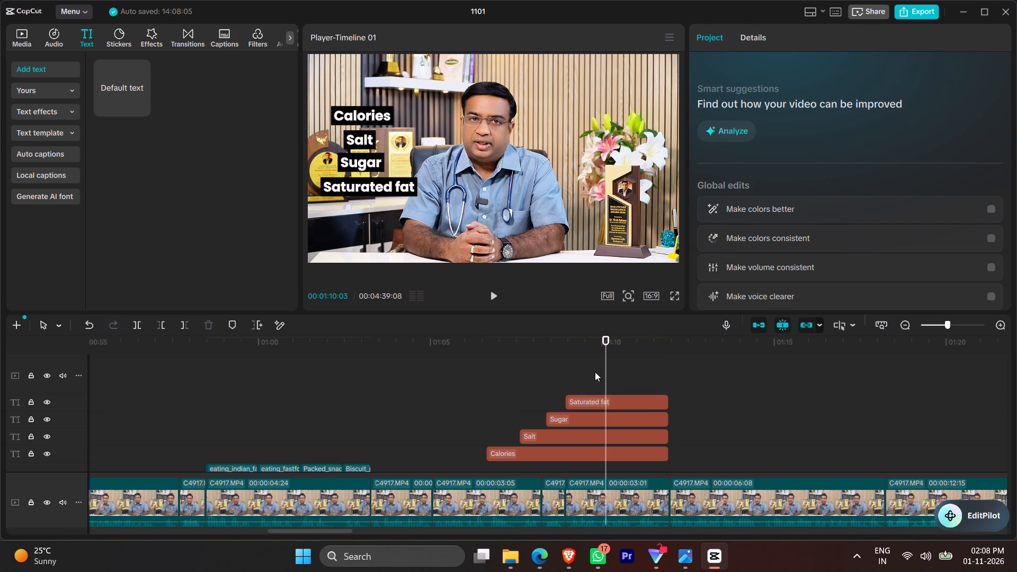
pyautogui.click(582, 373)
pyautogui.press('space')
pyautogui.press('space')
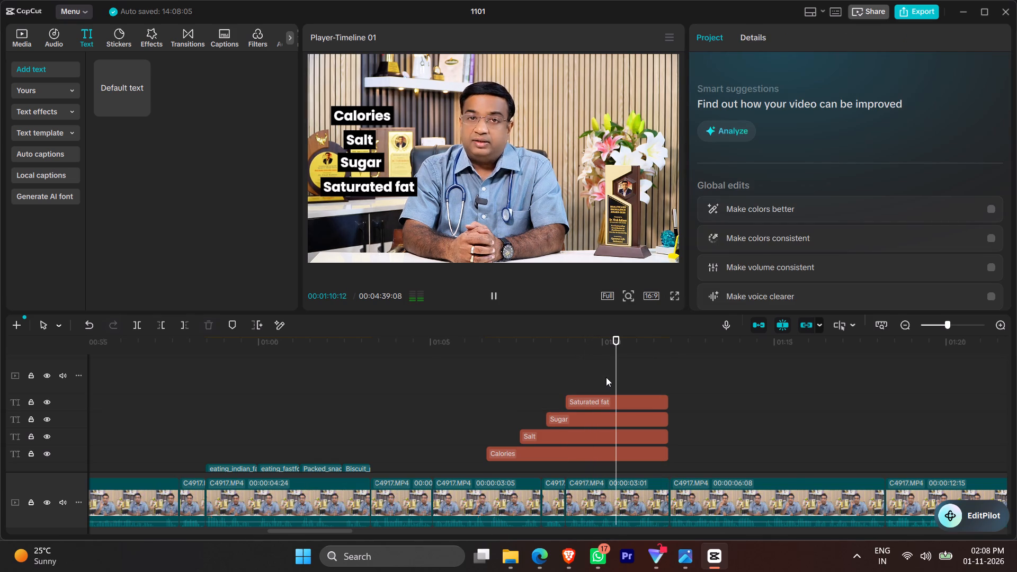
pyautogui.click(609, 380)
pyautogui.press('space')
pyautogui.press('space')
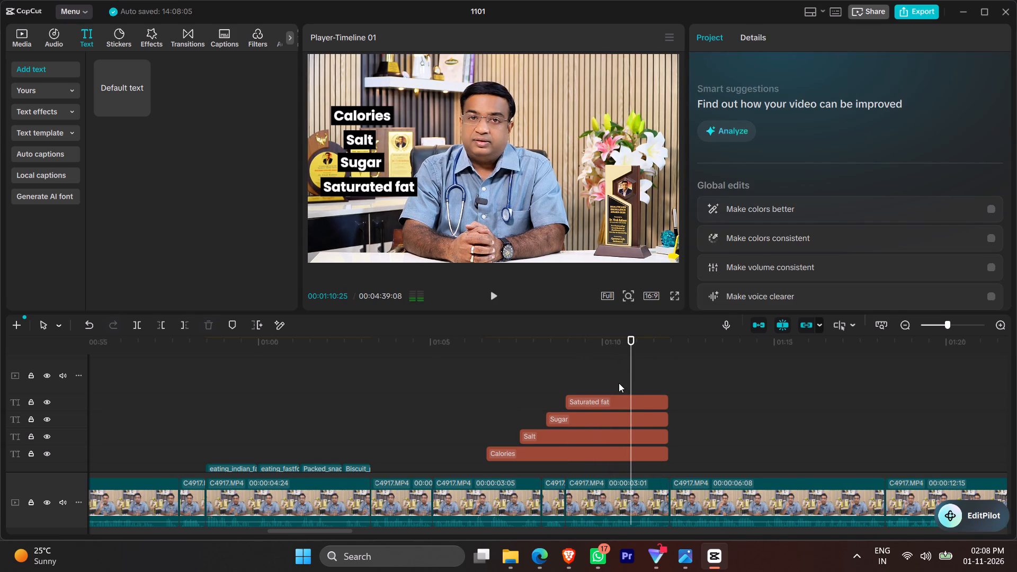
pyautogui.click(624, 405)
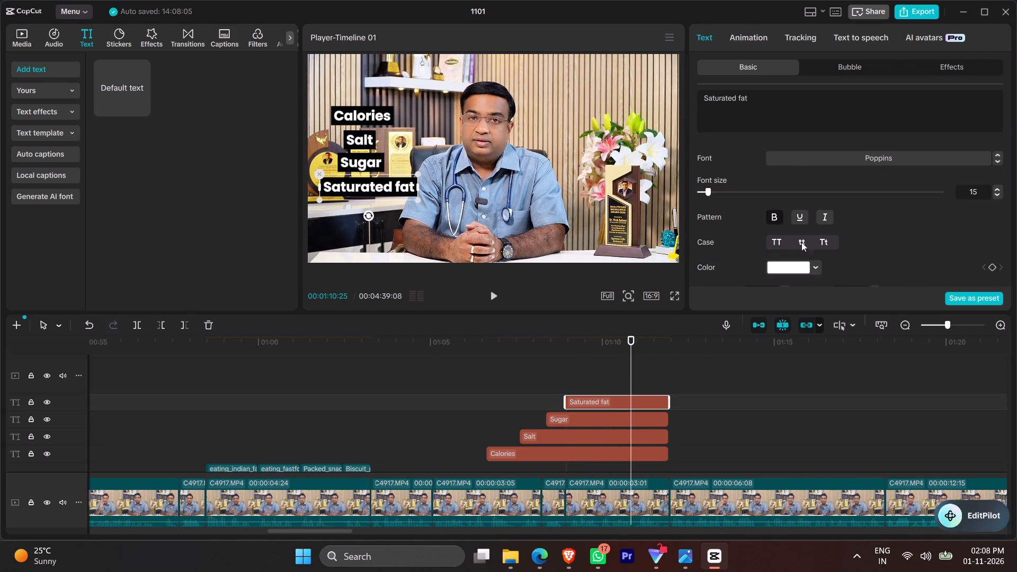
pyautogui.scroll(-2, 802, 242)
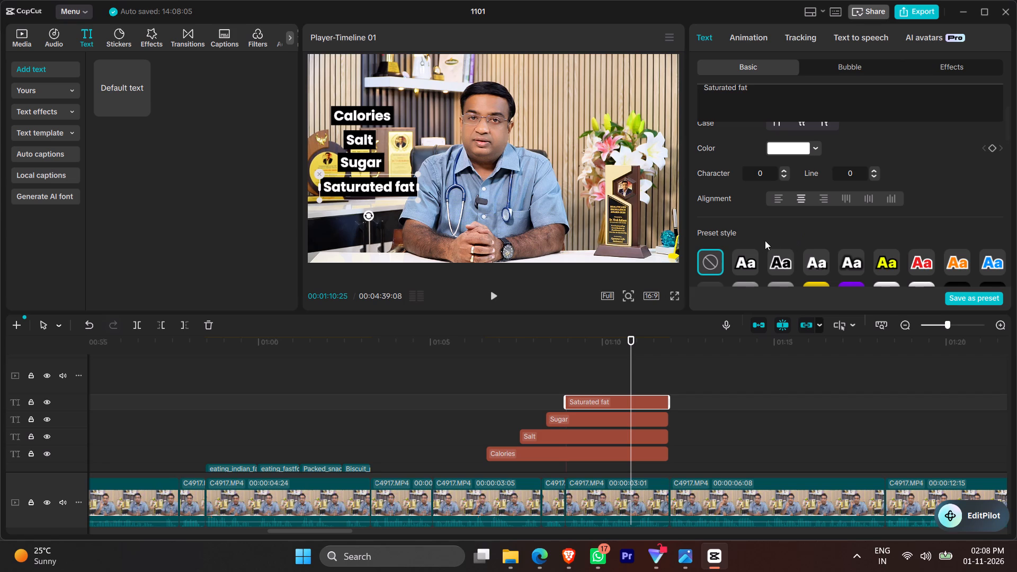
pyautogui.click(993, 146)
# Add a second colour keyframe to the Saturated fat text at 00:01:11:24 and set its colour to red FF4949.
pyautogui.click(654, 420)
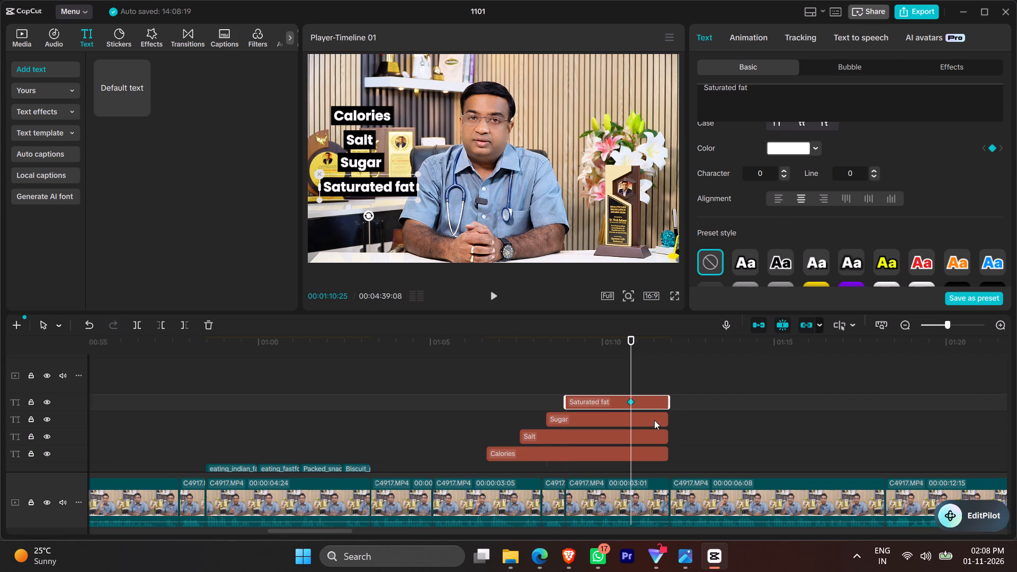
pyautogui.click(648, 399)
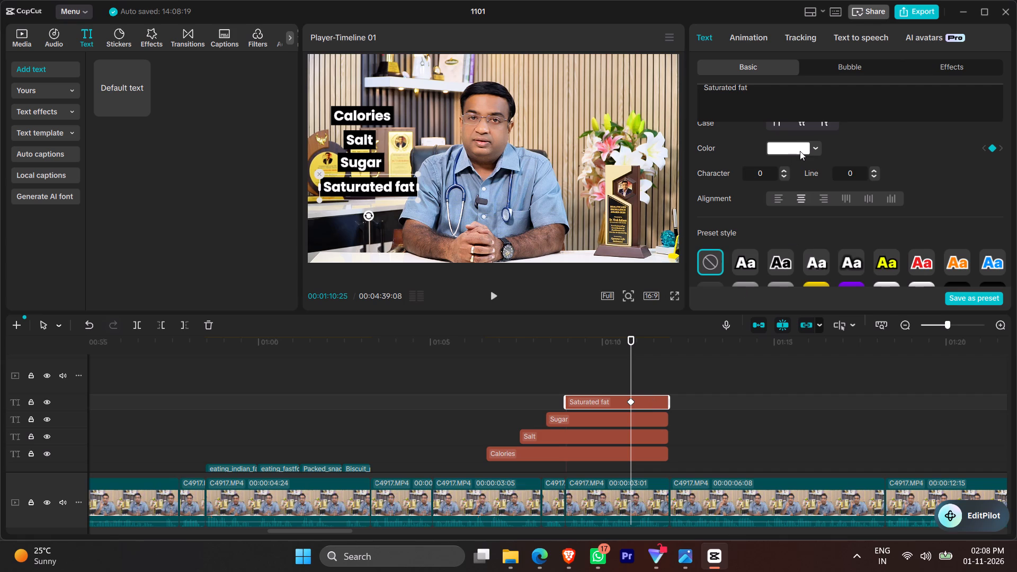
pyautogui.click(800, 151)
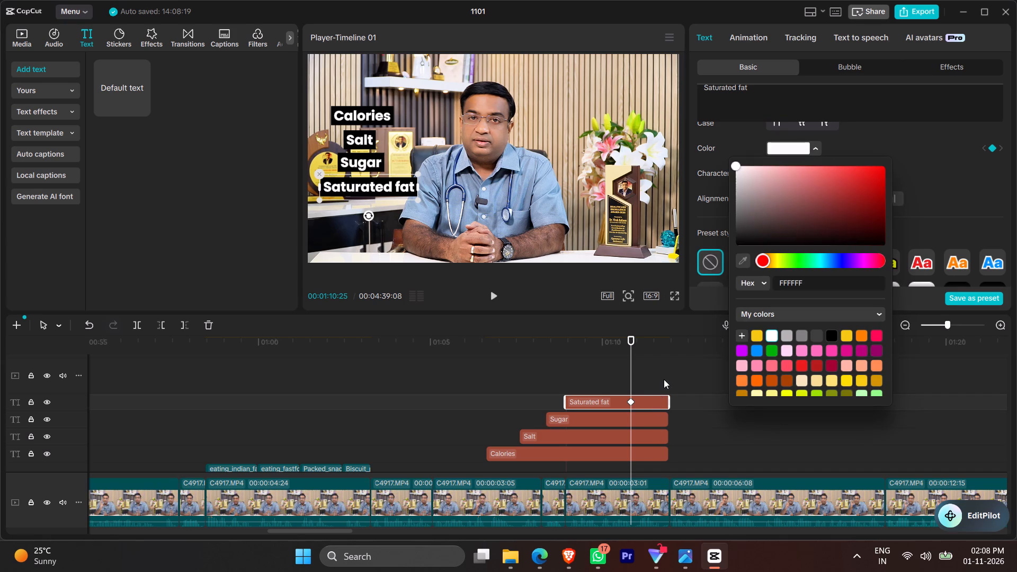
pyautogui.click(664, 379)
pyautogui.click(659, 401)
pyautogui.scroll(-1, 924, 194)
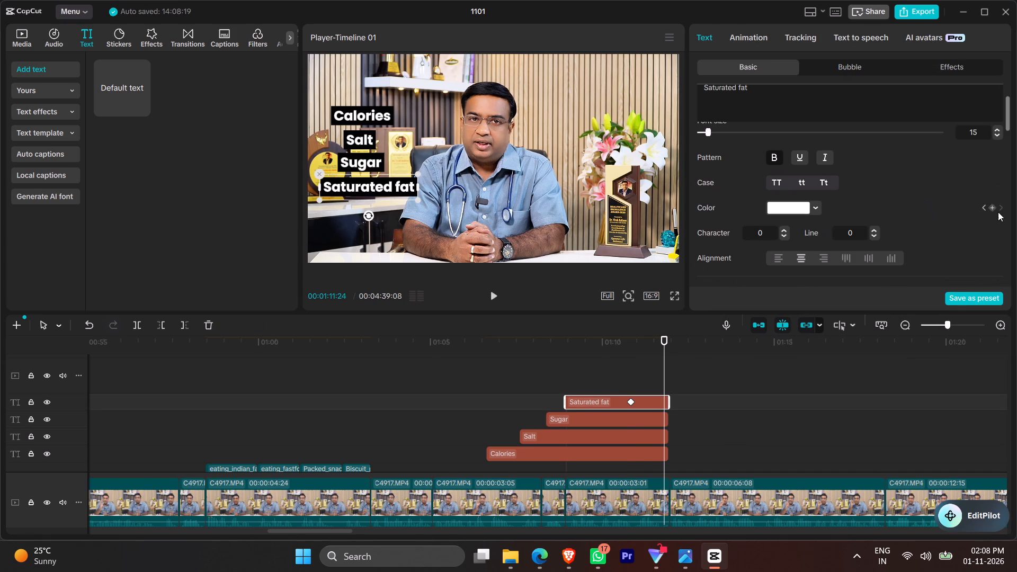
pyautogui.click(991, 205)
pyautogui.moveTo(662, 404); pyautogui.dragTo(684, 403)
pyautogui.click(786, 203)
pyautogui.moveTo(779, 246); pyautogui.dragTo(960, 168)
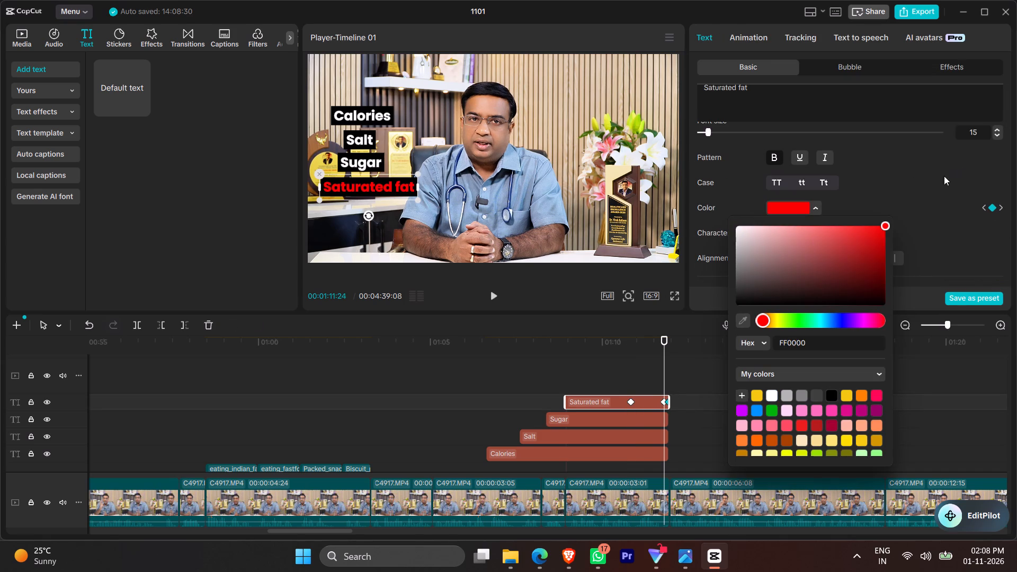
pyautogui.moveTo(851, 244); pyautogui.dragTo(859, 190)
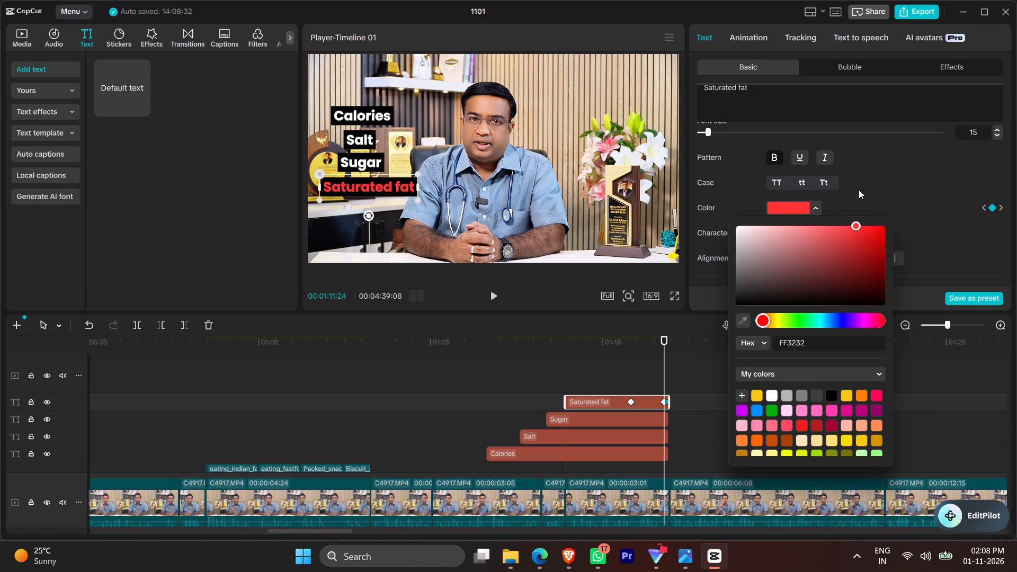
pyautogui.moveTo(859, 190); pyautogui.dragTo(843, 185)
# Delete the duplicate colour keyframe at the end of the Saturated fat clip.
pyautogui.click(664, 404)
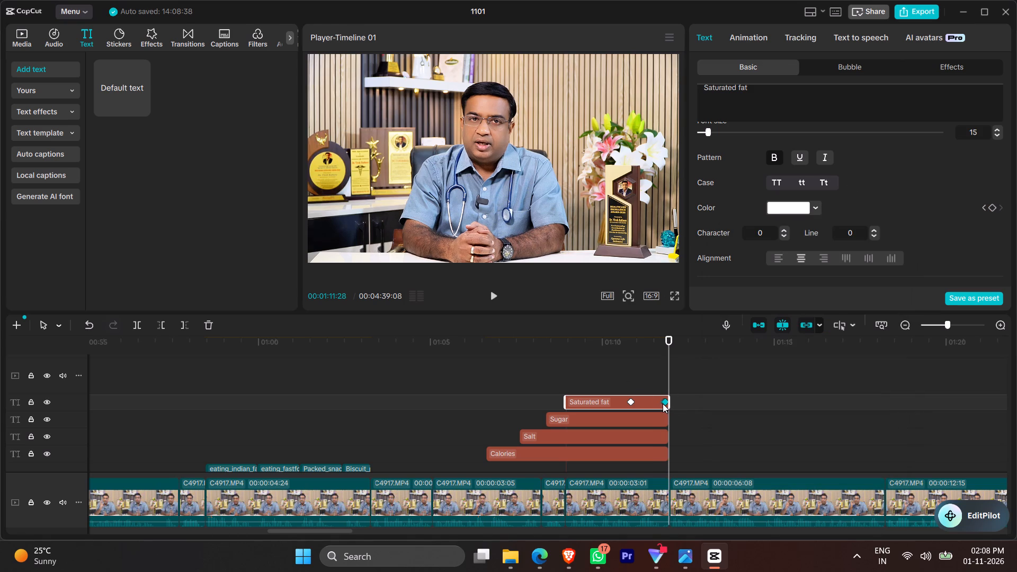
pyautogui.press('1')
pyautogui.click(663, 397)
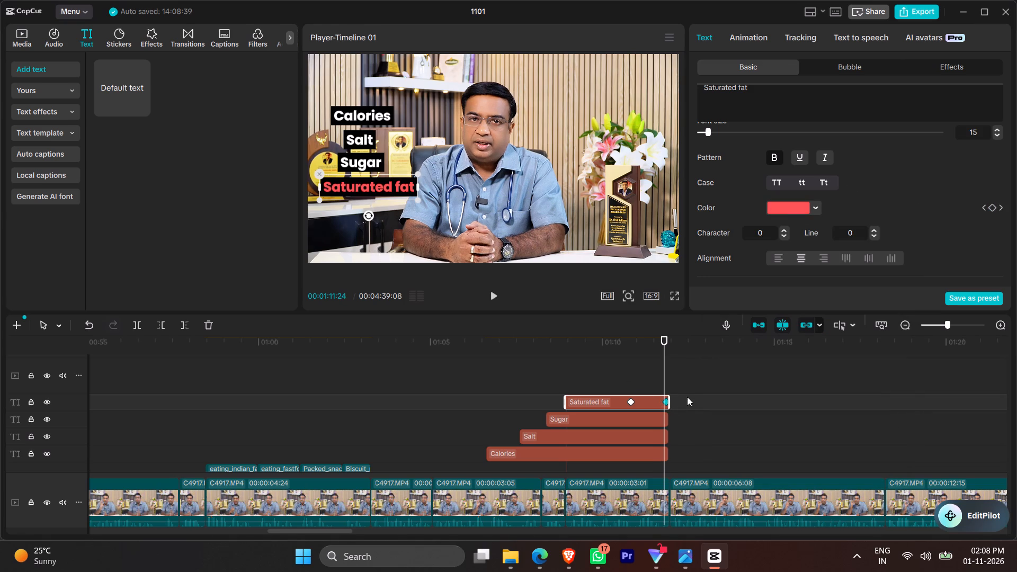
# Play the white-to-red colour change and move the red keyframe to the very end of the Saturated fat clip.
pyautogui.click(615, 365)
pyautogui.press('space')
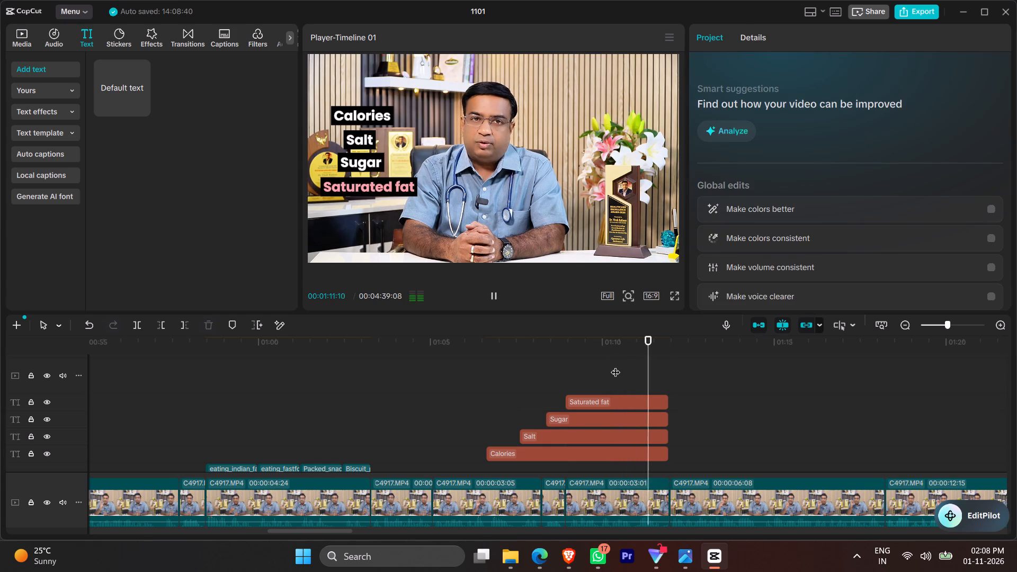
pyautogui.press('space')
pyautogui.press('space')
pyautogui.click(657, 403)
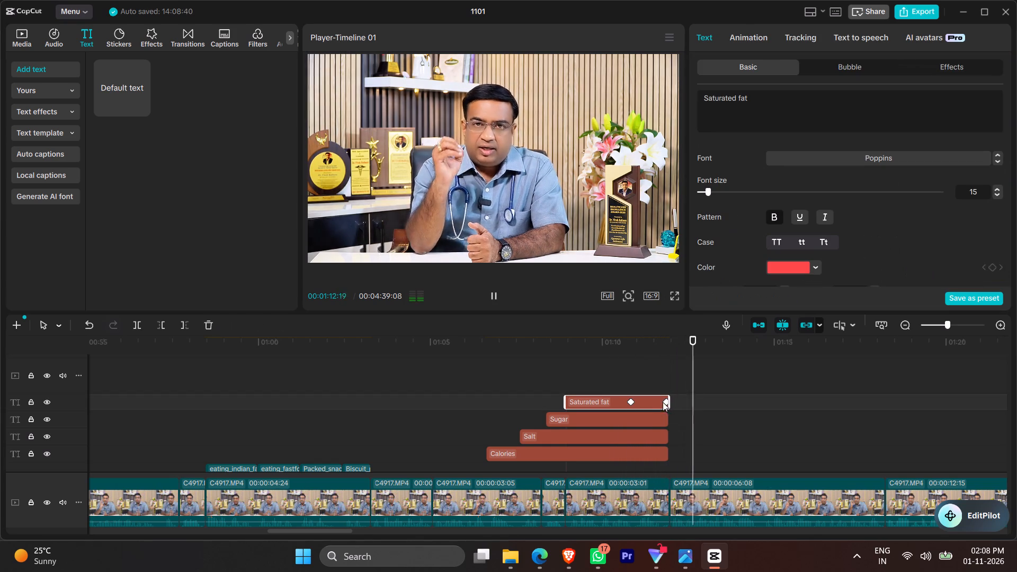
pyautogui.moveTo(663, 402); pyautogui.dragTo(679, 399)
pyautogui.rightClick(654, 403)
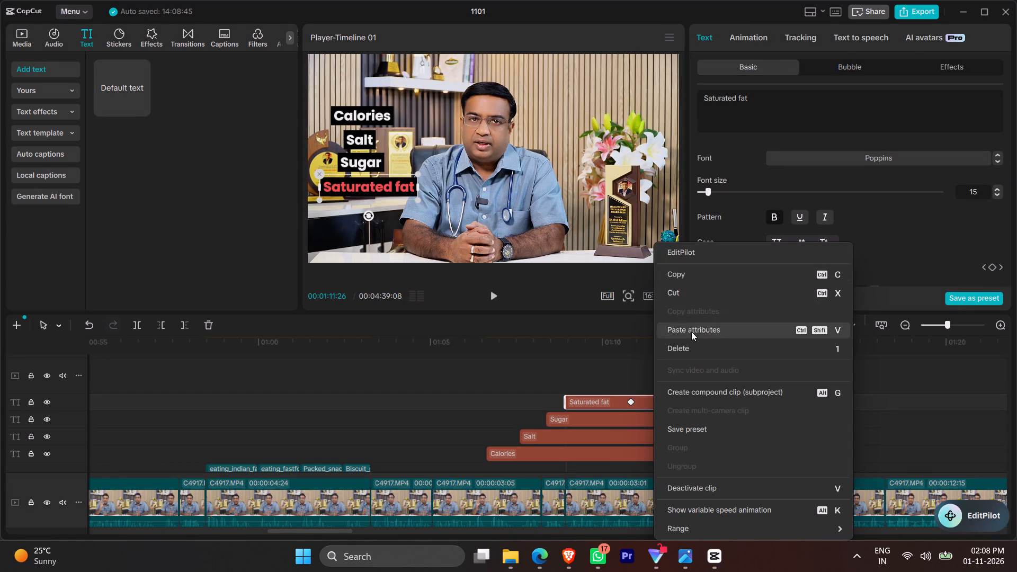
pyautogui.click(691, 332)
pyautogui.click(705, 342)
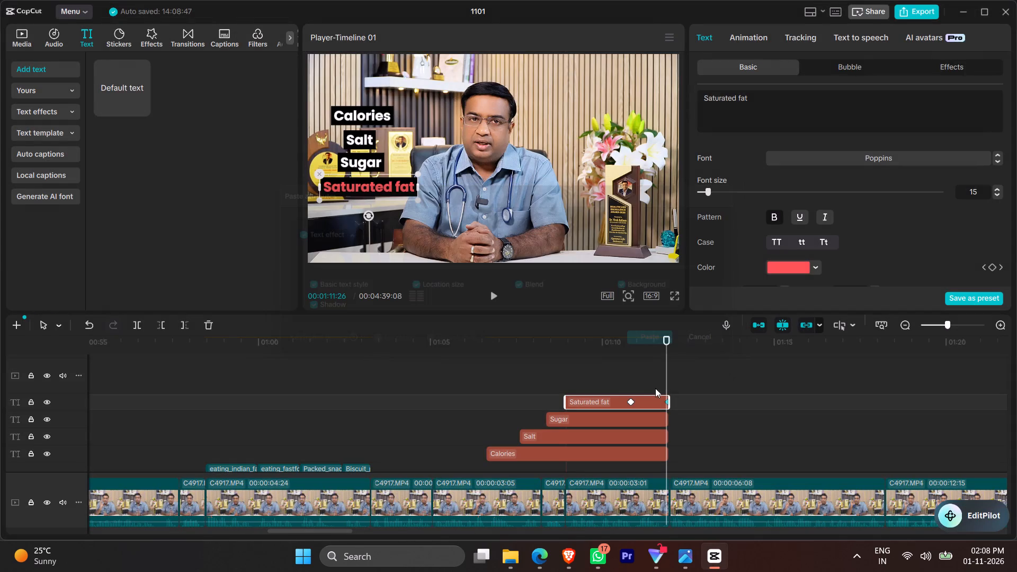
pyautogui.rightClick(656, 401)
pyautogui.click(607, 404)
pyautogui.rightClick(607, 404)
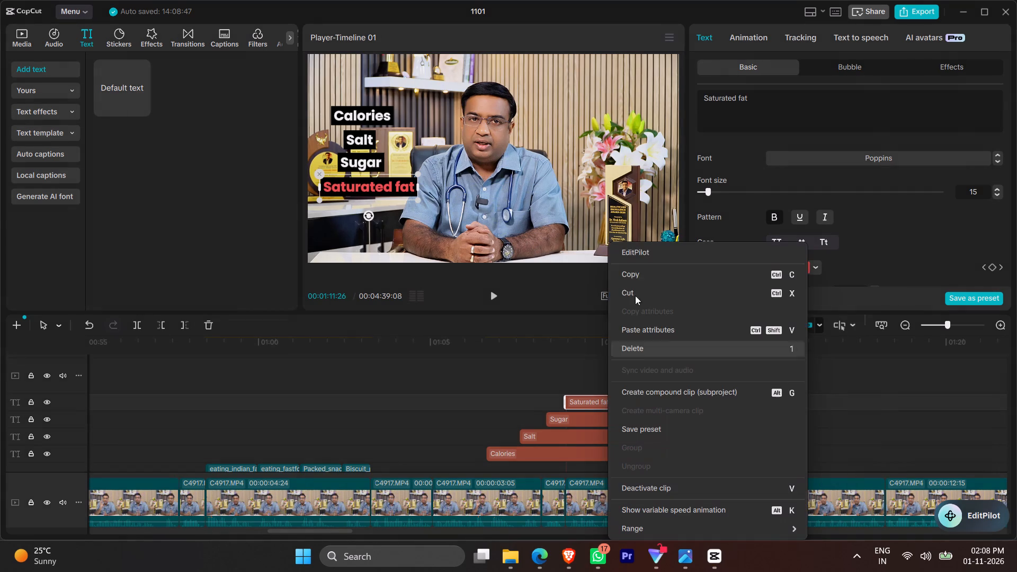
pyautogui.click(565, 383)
# Copy the Saturated fat clip's attributes and paste them onto all four label clips, maintaining keyframe timing.
pyautogui.click(614, 359)
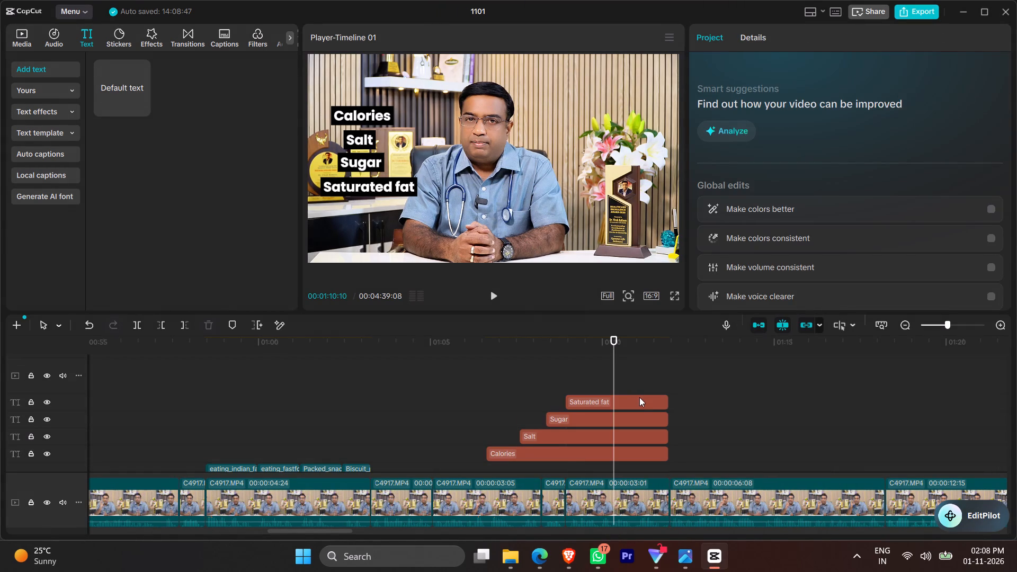
pyautogui.rightClick(639, 397)
pyautogui.click(676, 316)
pyautogui.moveTo(700, 399); pyautogui.dragTo(666, 447)
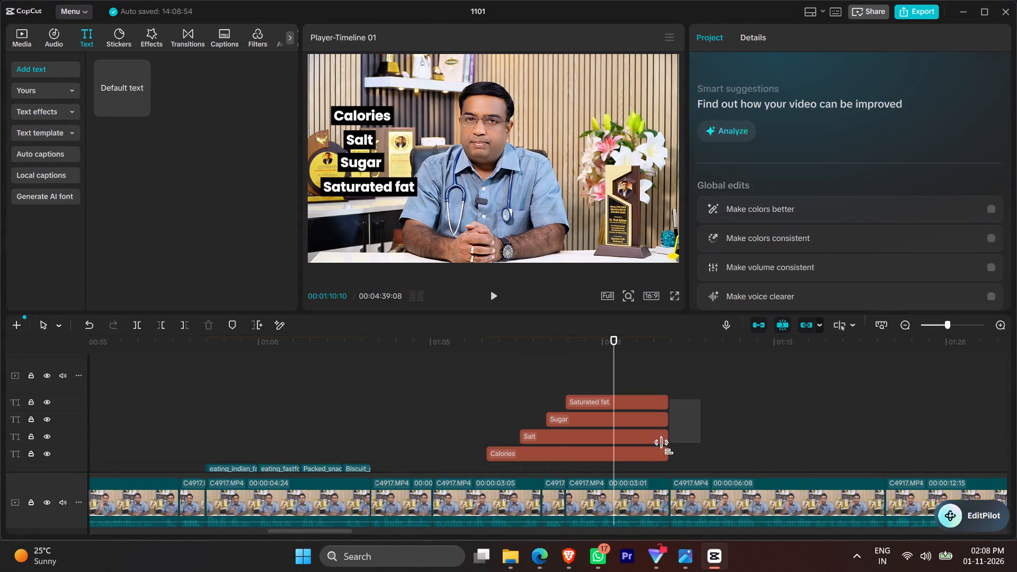
pyautogui.moveTo(666, 447); pyautogui.dragTo(662, 455)
pyautogui.rightClick(662, 455)
pyautogui.click(702, 334)
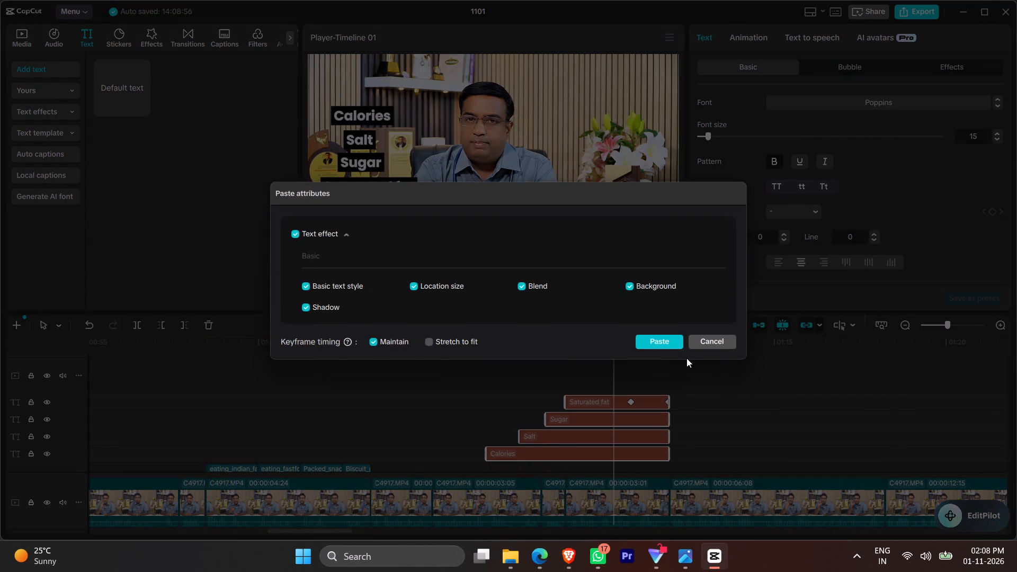
pyautogui.click(668, 345)
# Move the Sugar clip's second colour keyframe to the end of the clip.
pyautogui.moveTo(650, 419); pyautogui.dragTo(702, 415)
# Add a timeline marker at 00:01:10:24, beside the Saturated fat clip's first colour keyframe.
pyautogui.click(625, 405)
pyautogui.click(612, 416)
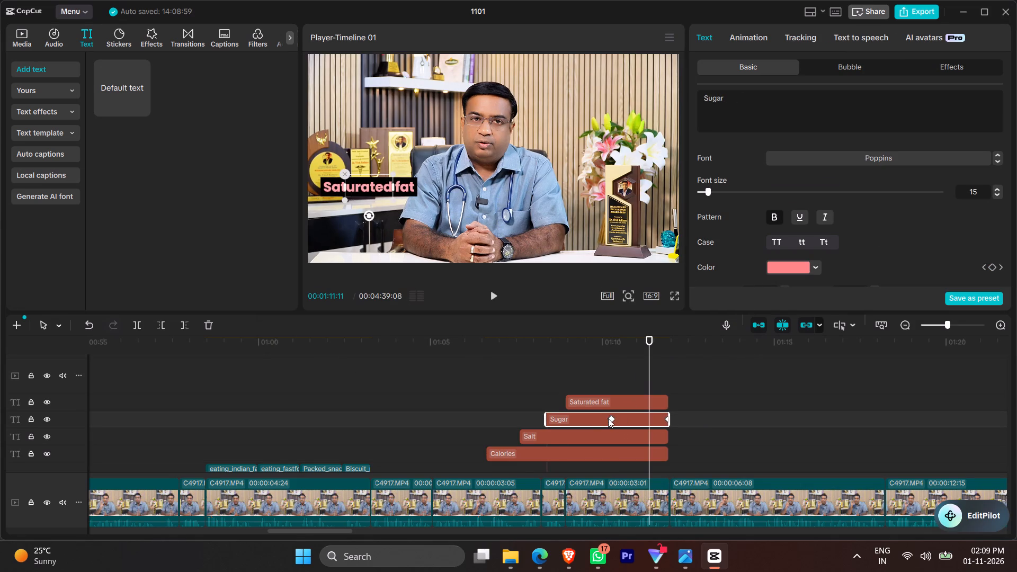
pyautogui.click(631, 404)
pyautogui.click(628, 404)
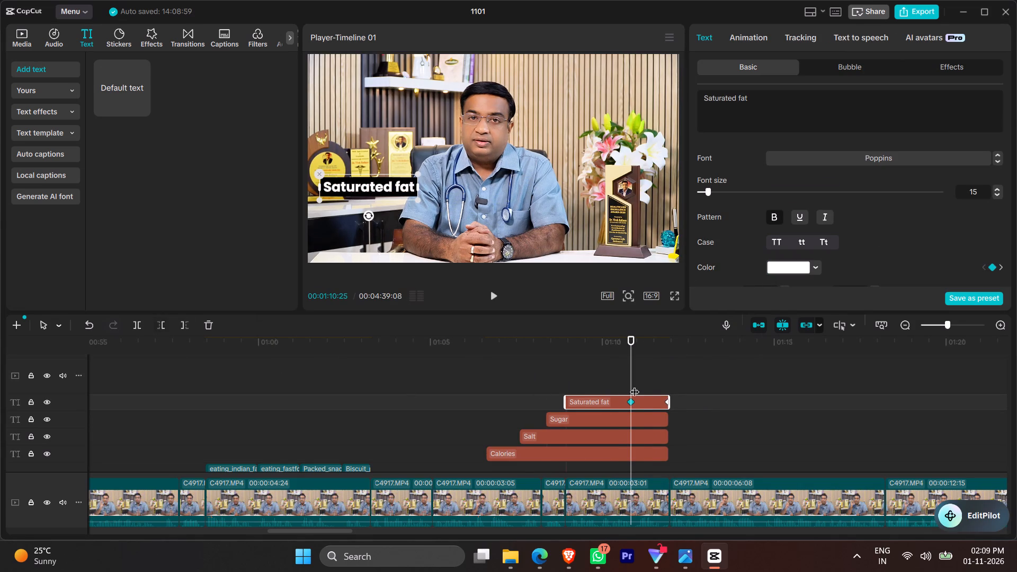
pyautogui.click(635, 385)
pyautogui.click(631, 376)
pyautogui.click(627, 376)
pyautogui.click(631, 378)
pyautogui.click(627, 400)
pyautogui.click(632, 361)
pyautogui.click(628, 360)
pyautogui.click(615, 369)
pyautogui.click(640, 373)
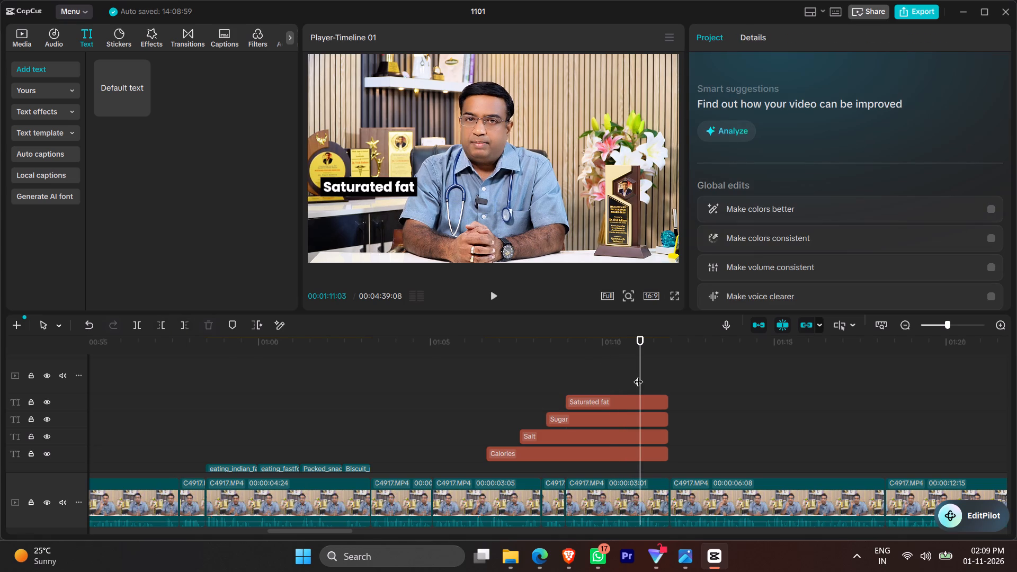
pyautogui.click(630, 375)
pyautogui.moveTo(234, 319); pyautogui.dragTo(234, 324)
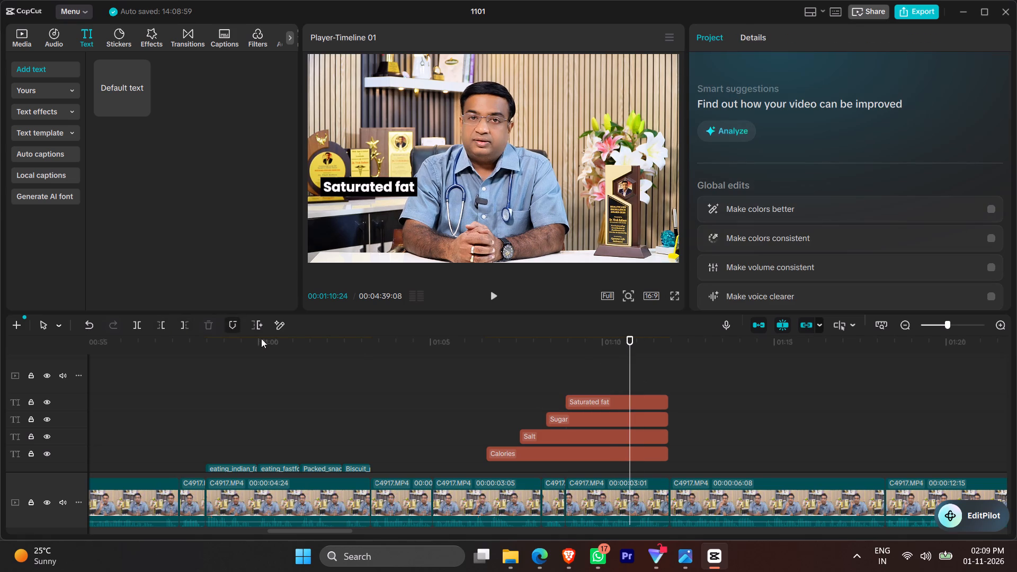
# Move the Sugar clip's first colour keyframe to the marker at 00:01:10:24.
pyautogui.click(614, 400)
pyautogui.click(605, 423)
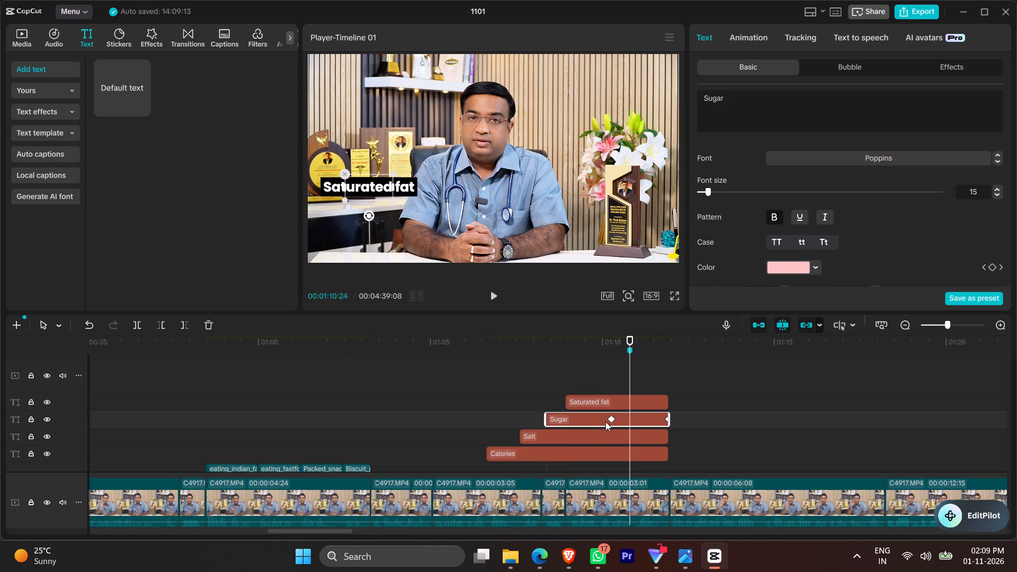
pyautogui.moveTo(608, 421); pyautogui.dragTo(630, 424)
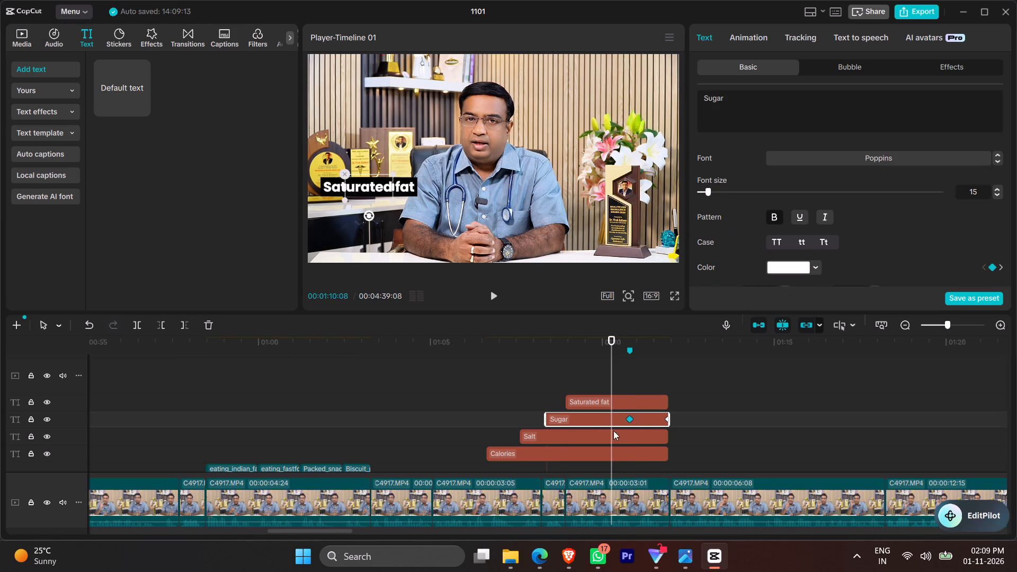
pyautogui.click(631, 421)
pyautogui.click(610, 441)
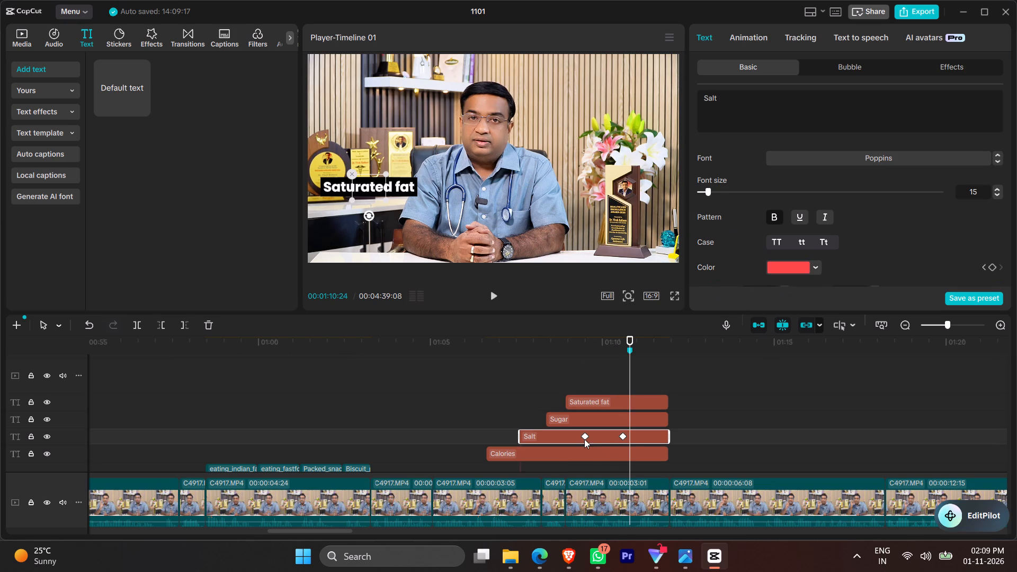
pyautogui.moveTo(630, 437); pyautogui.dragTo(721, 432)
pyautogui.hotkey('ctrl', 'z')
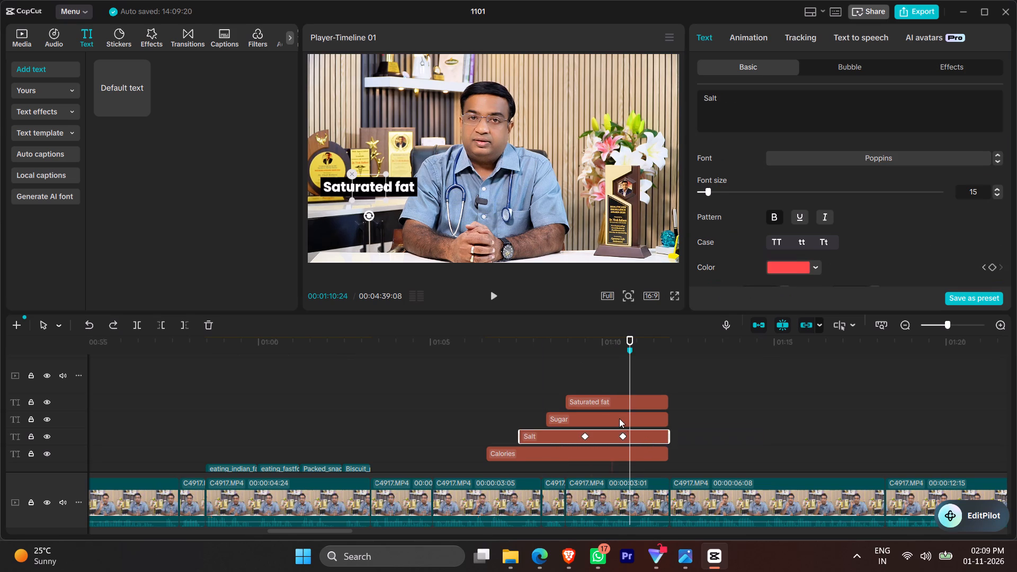
# Move the second colour keyframes of the Salt and Calories clips to the ends of their clips.
pyautogui.click(619, 418)
pyautogui.click(626, 439)
pyautogui.moveTo(623, 437); pyautogui.dragTo(715, 438)
pyautogui.click(590, 453)
pyautogui.moveTo(587, 455); pyautogui.dragTo(708, 452)
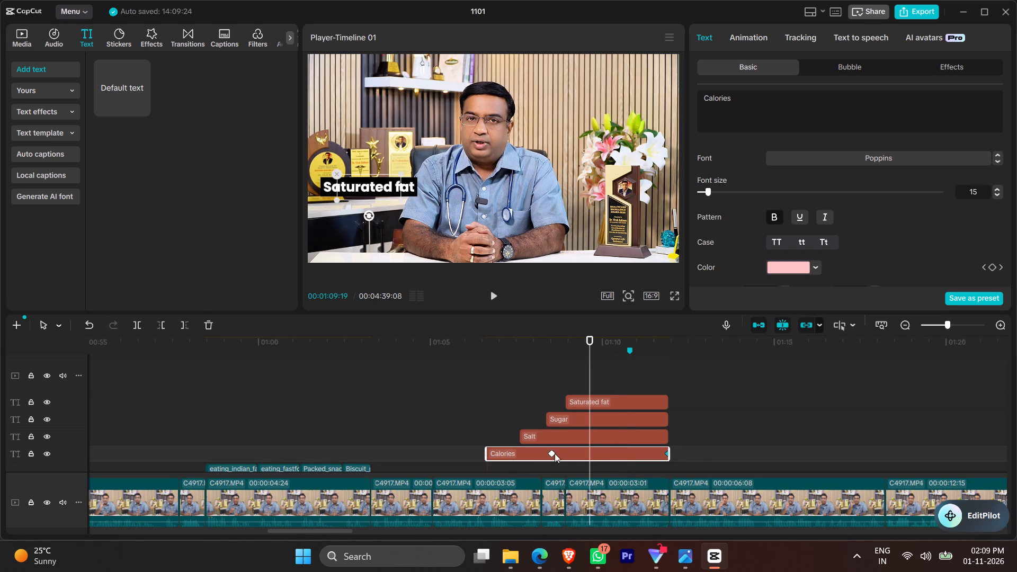
# Move the Calories clip's first colour keyframe to the marker at 00:01:10:24.
pyautogui.moveTo(551, 452); pyautogui.dragTo(635, 454)
pyautogui.click(634, 453)
pyautogui.moveTo(634, 453); pyautogui.dragTo(632, 453)
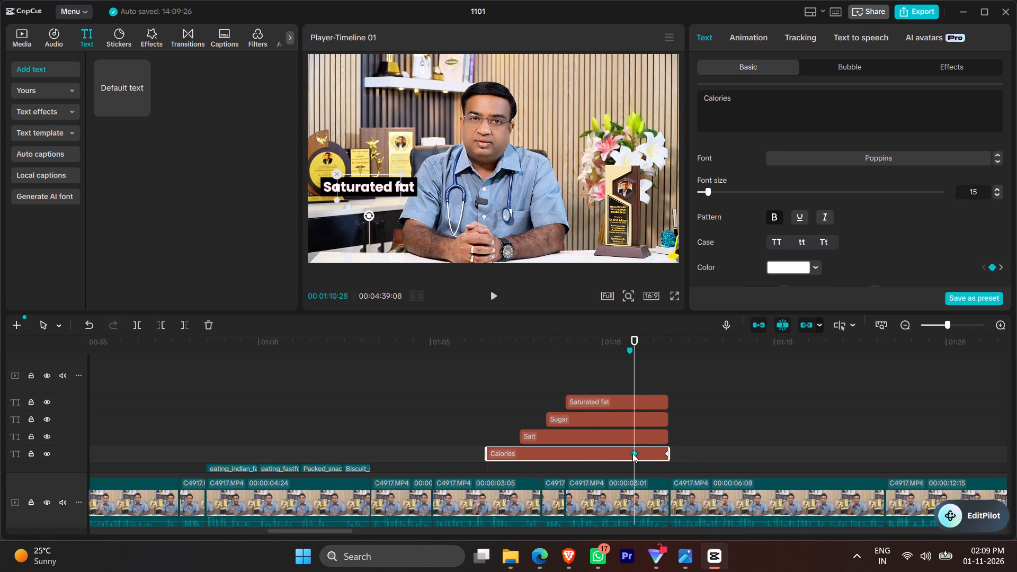
pyautogui.moveTo(632, 453); pyautogui.dragTo(628, 453)
pyautogui.click(628, 453)
pyautogui.click(627, 451)
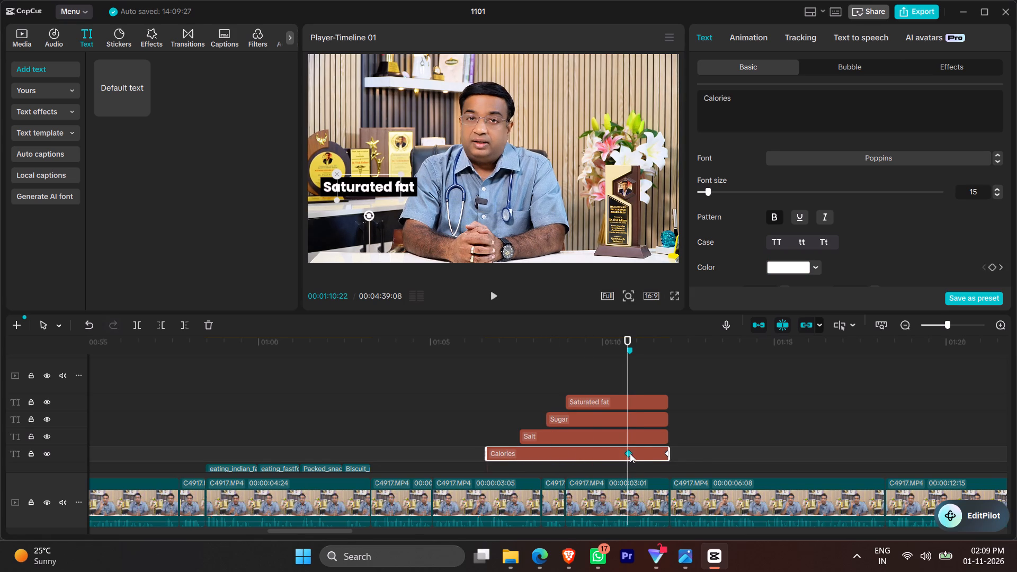
pyautogui.doubleClick(630, 453)
pyautogui.click(630, 453)
pyautogui.click(630, 453)
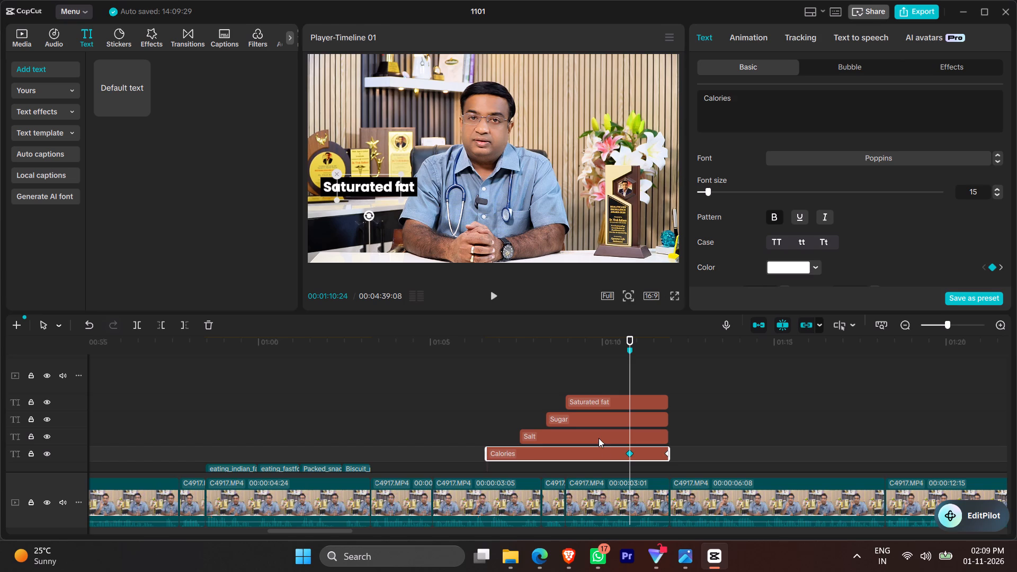
# Move the Salt clip's first colour keyframe to the marker at 00:01:10:24.
pyautogui.click(599, 438)
pyautogui.moveTo(586, 436); pyautogui.dragTo(633, 437)
pyautogui.click(632, 437)
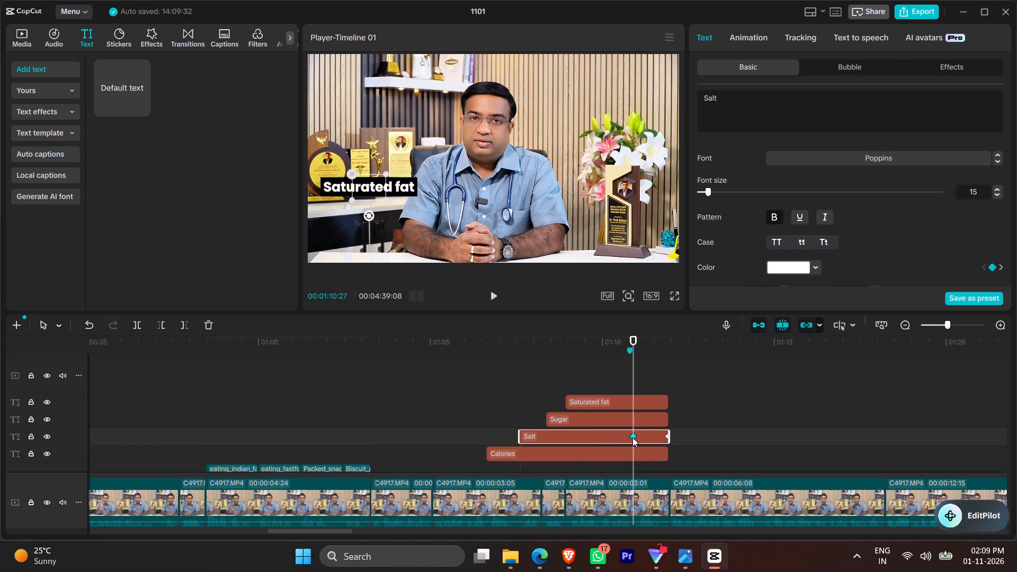
pyautogui.click(632, 437)
pyautogui.click(628, 439)
pyautogui.click(628, 439)
pyautogui.click(629, 439)
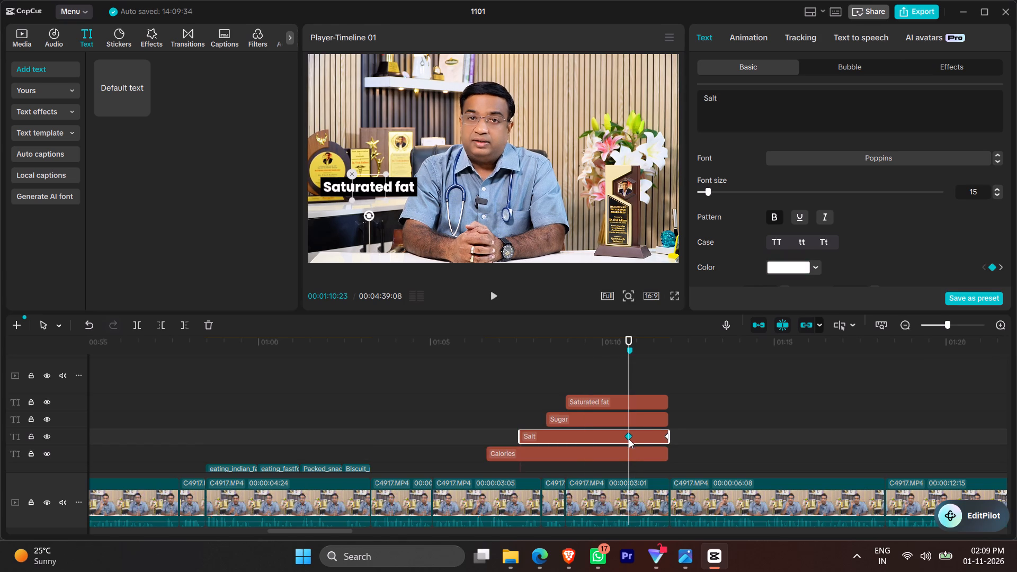
pyautogui.click(629, 439)
pyautogui.click(628, 439)
pyautogui.click(627, 434)
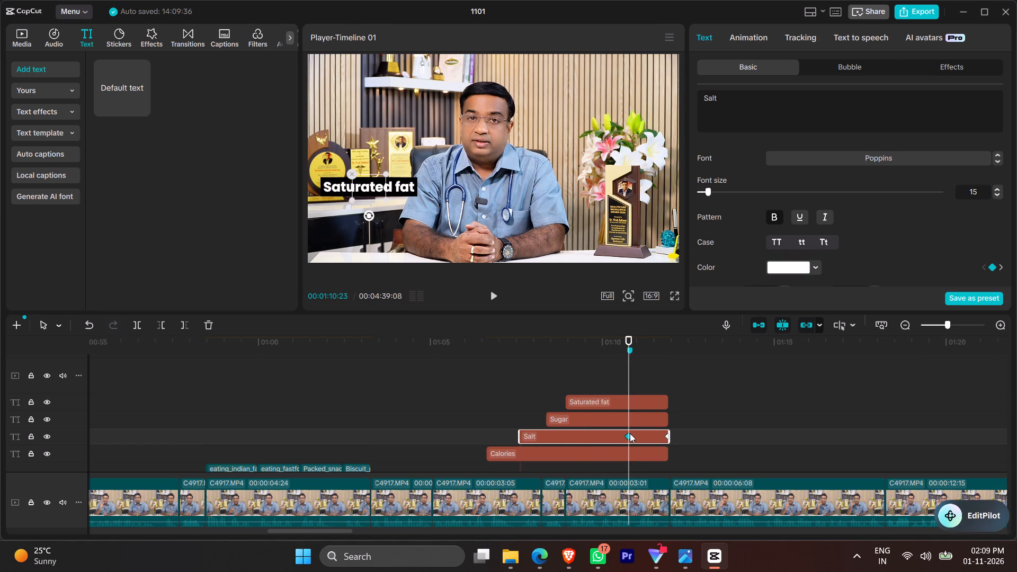
pyautogui.click(629, 435)
pyautogui.click(631, 437)
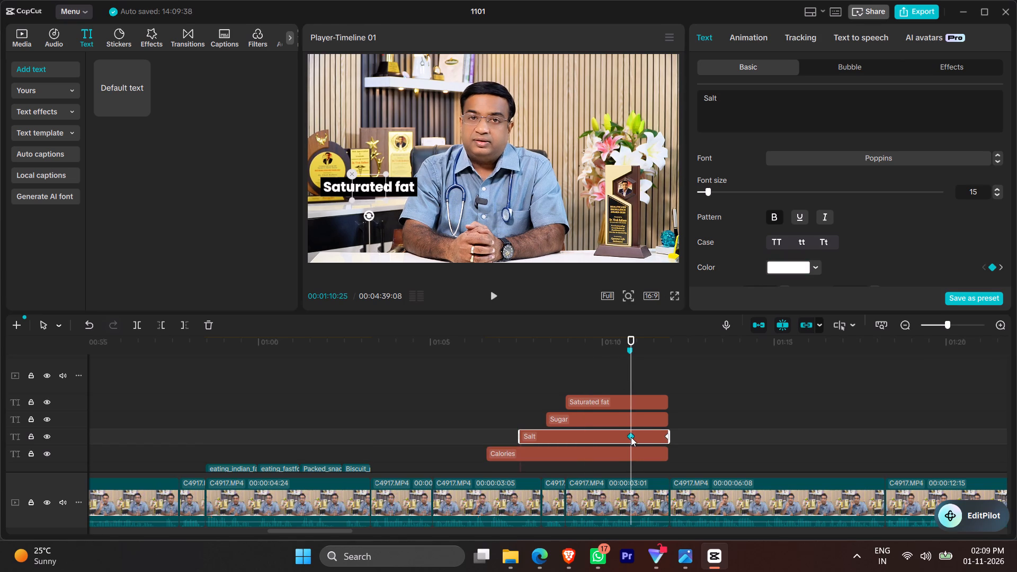
pyautogui.click(631, 437)
pyautogui.click(630, 437)
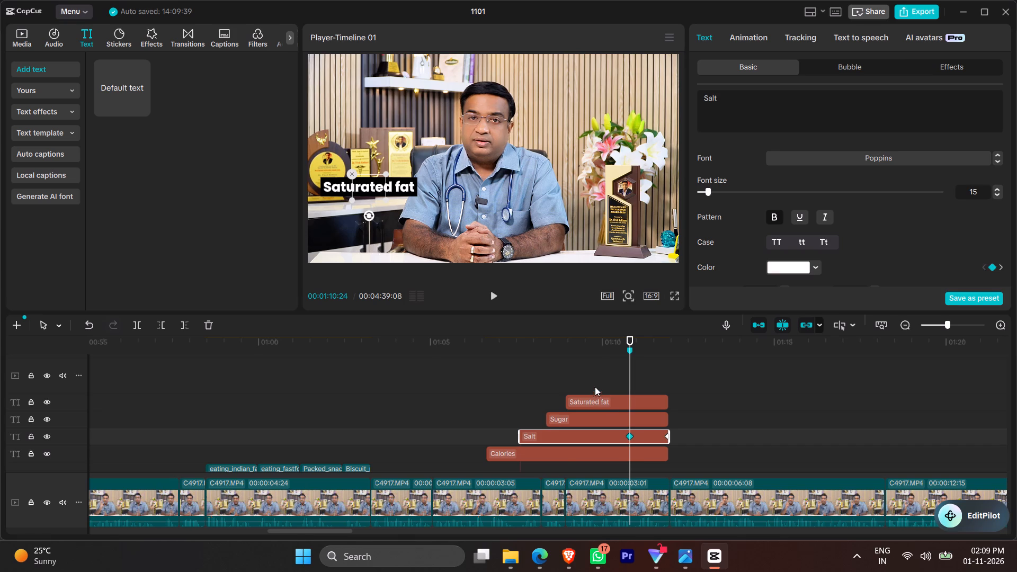
# Play back the Calories, Salt, Sugar and Saturated fat overlay section, pausing to check each keyword's appearance against the narration.
pyautogui.click(567, 368)
pyautogui.press('space')
pyautogui.press('space')
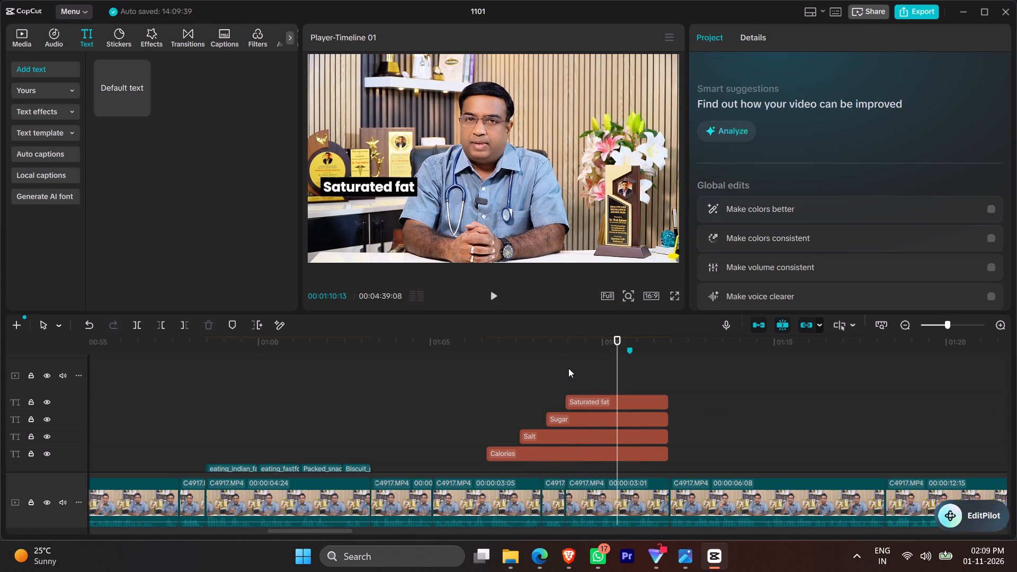
pyautogui.click(460, 365)
pyautogui.press('space')
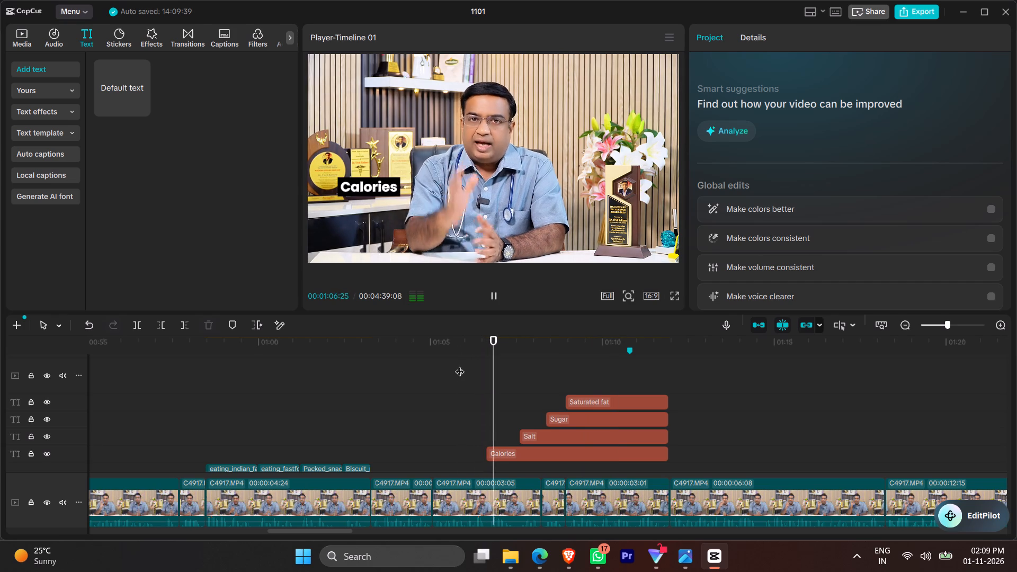
pyautogui.press('space')
pyautogui.press('space')
pyautogui.press('space')
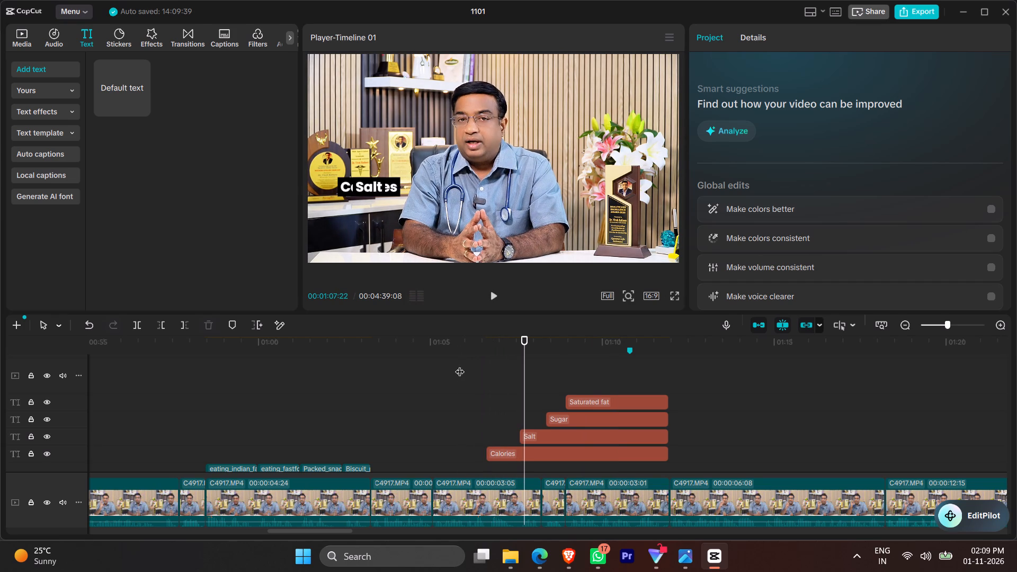
pyautogui.press('space')
pyautogui.press('space')
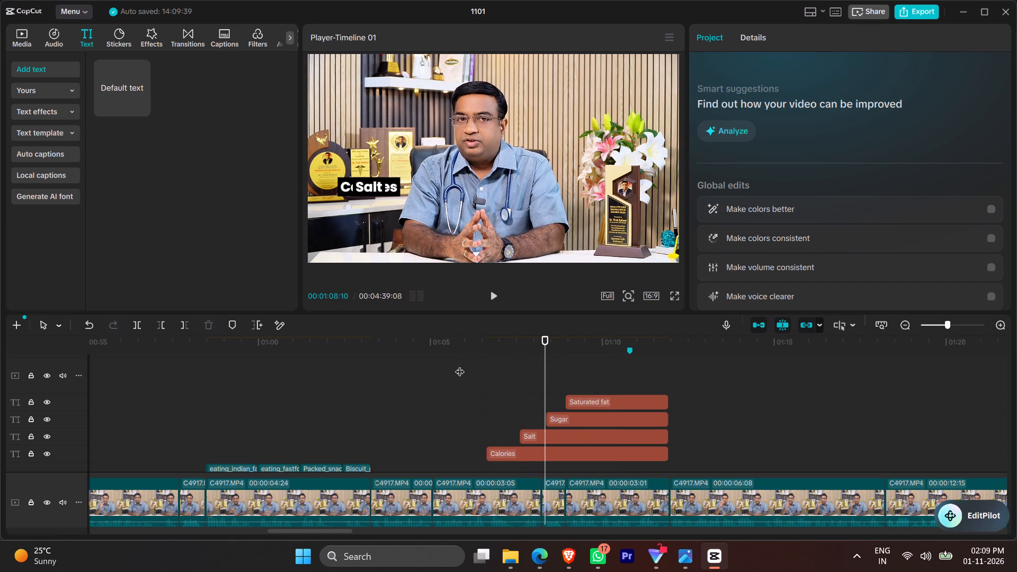
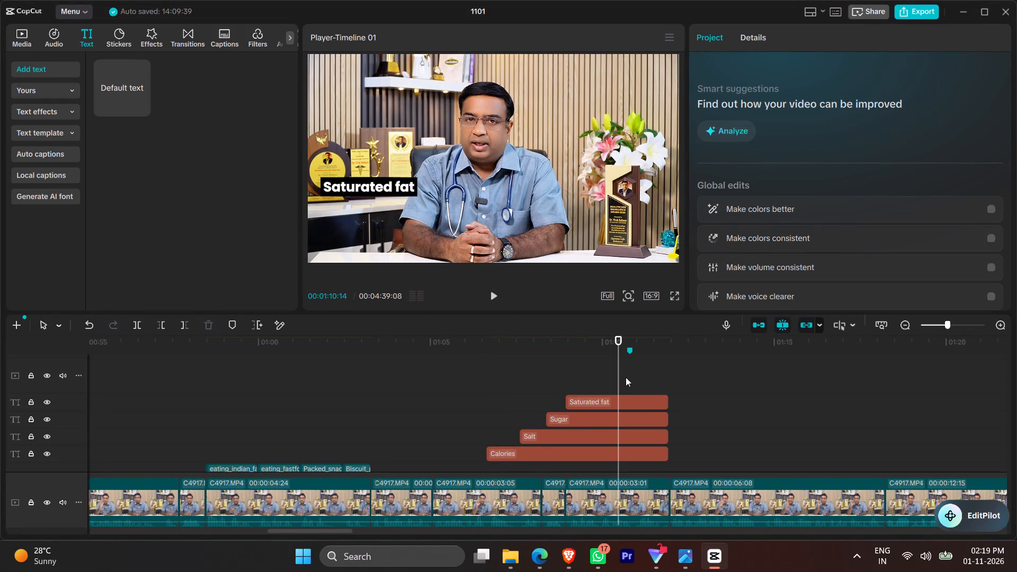
pyautogui.click(635, 400)
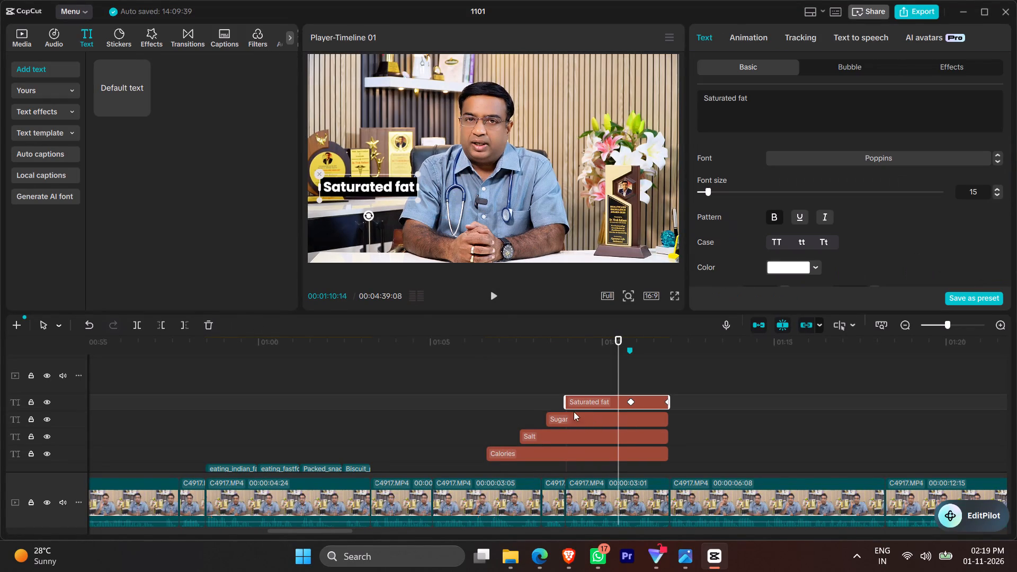
pyautogui.click(575, 459)
pyautogui.moveTo(359, 193); pyautogui.dragTo(363, 144)
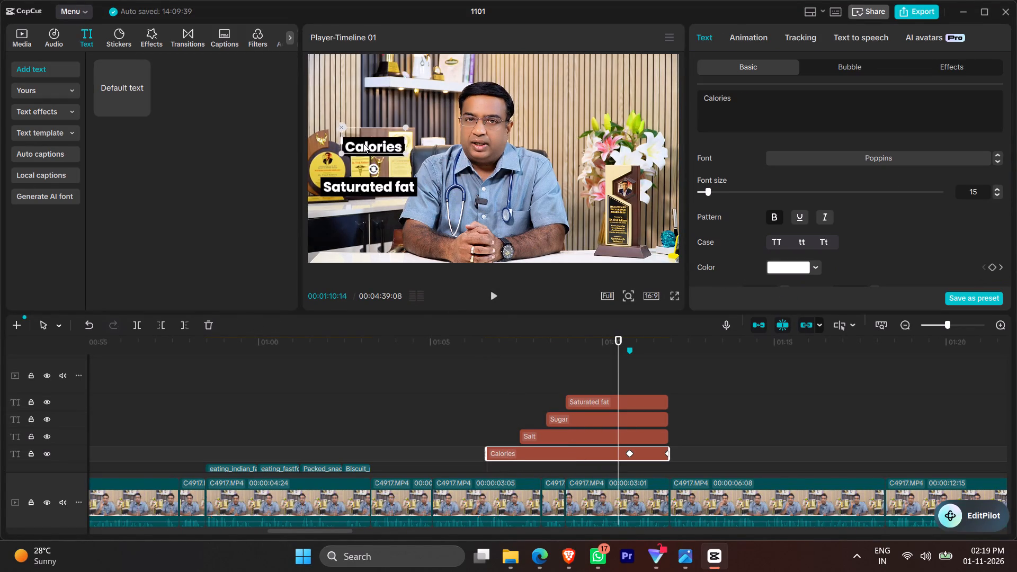
pyautogui.moveTo(363, 144); pyautogui.dragTo(353, 145)
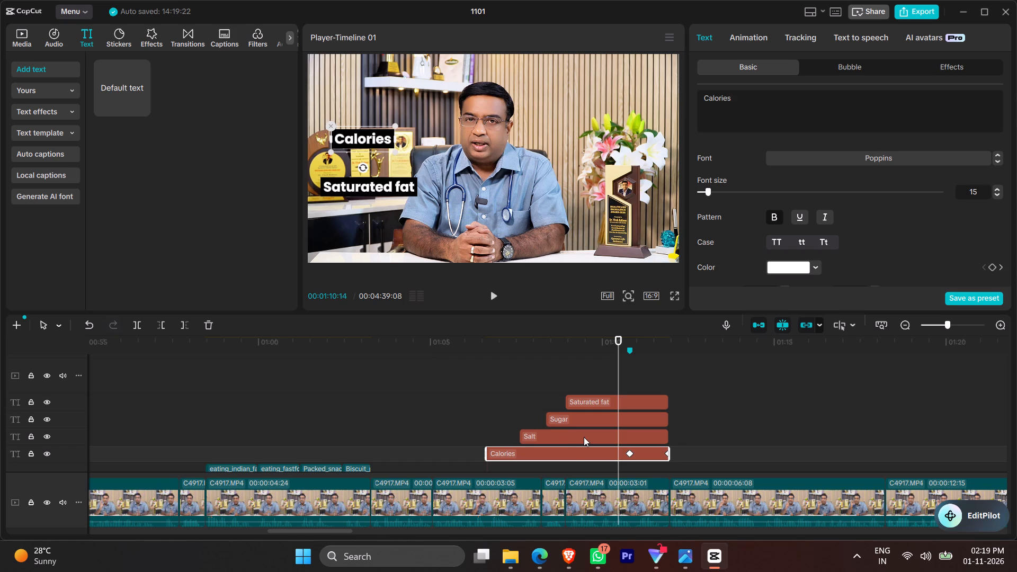
pyautogui.click(585, 437)
pyautogui.moveTo(374, 185); pyautogui.dragTo(362, 155)
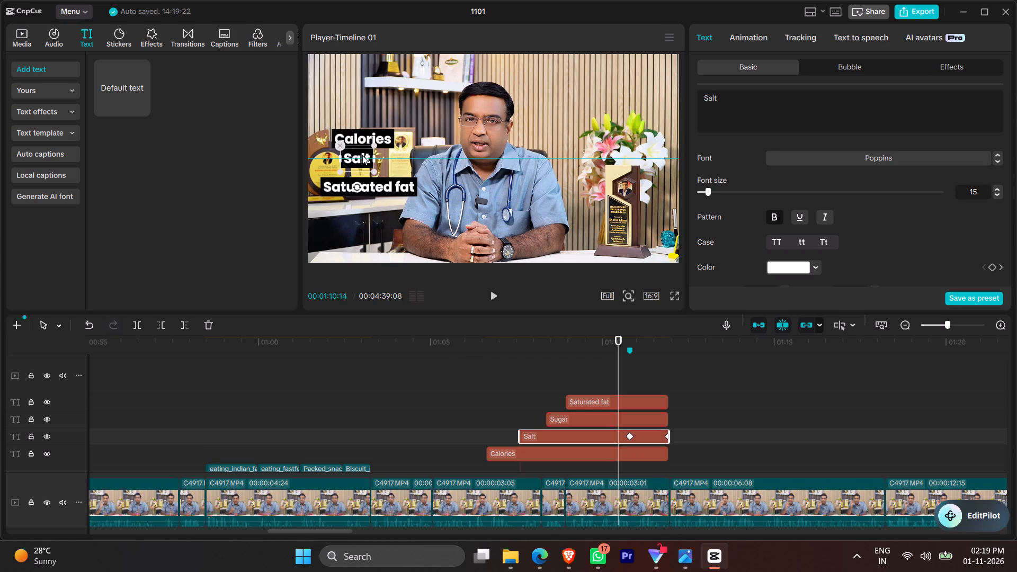
pyautogui.moveTo(362, 155); pyautogui.dragTo(363, 156)
pyautogui.click(582, 421)
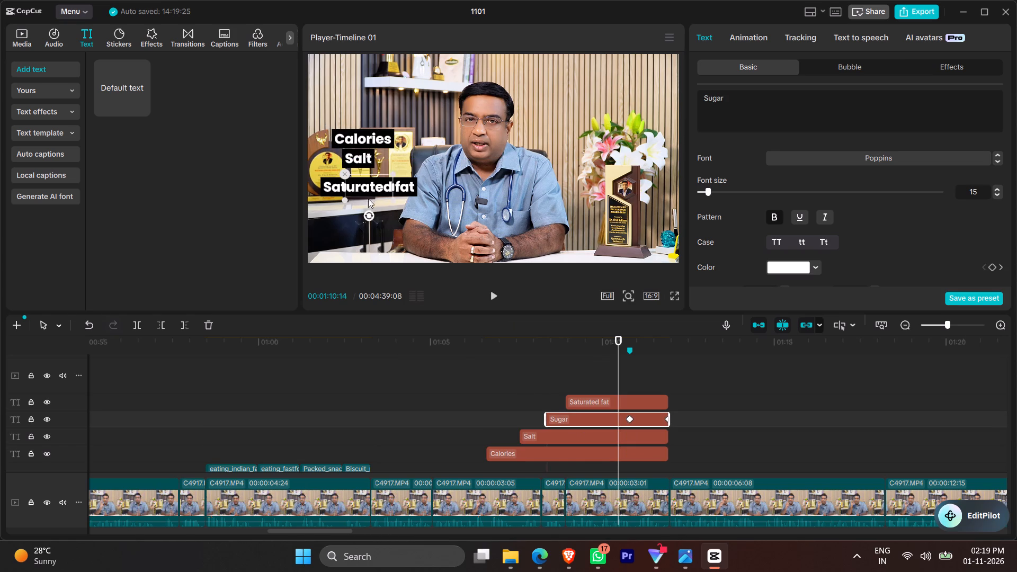
pyautogui.moveTo(364, 190); pyautogui.dragTo(354, 183)
pyautogui.moveTo(402, 184); pyautogui.dragTo(397, 199)
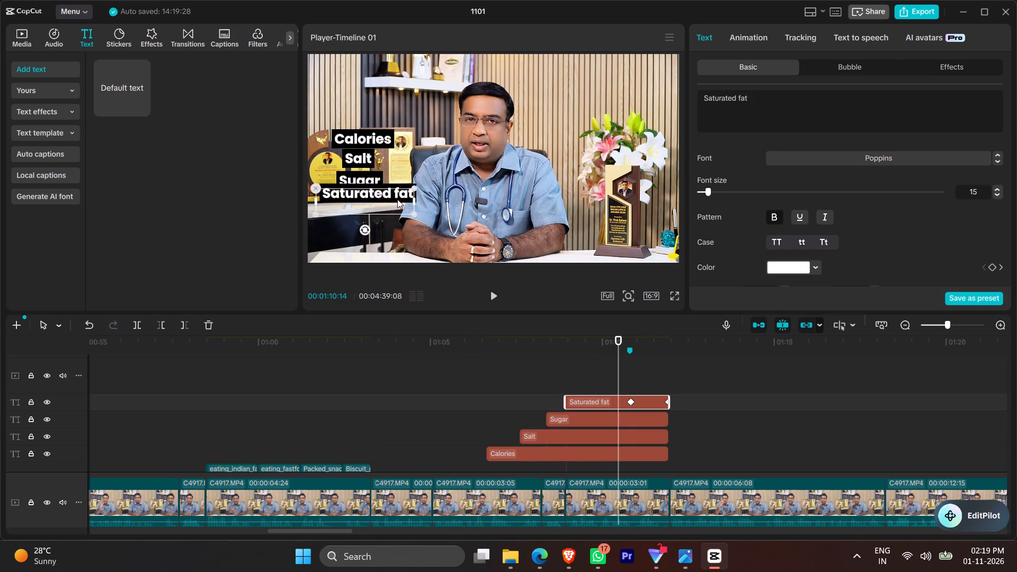
pyautogui.moveTo(397, 199); pyautogui.dragTo(398, 201)
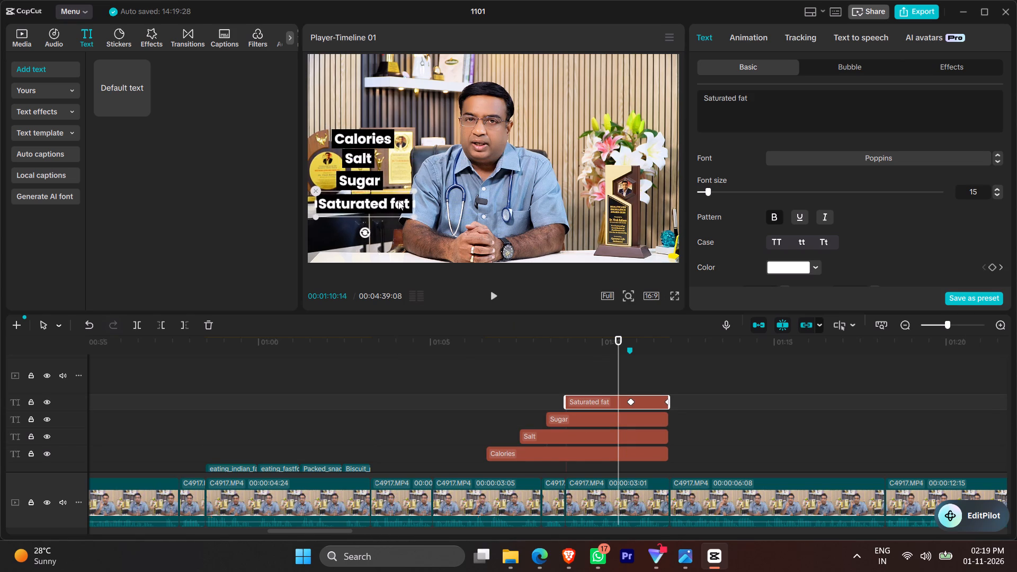
pyautogui.moveTo(398, 201); pyautogui.dragTo(396, 199)
# Play back the stacked keyword section from about 1:06 to check the overlays' layout and timing.
pyautogui.click(495, 395)
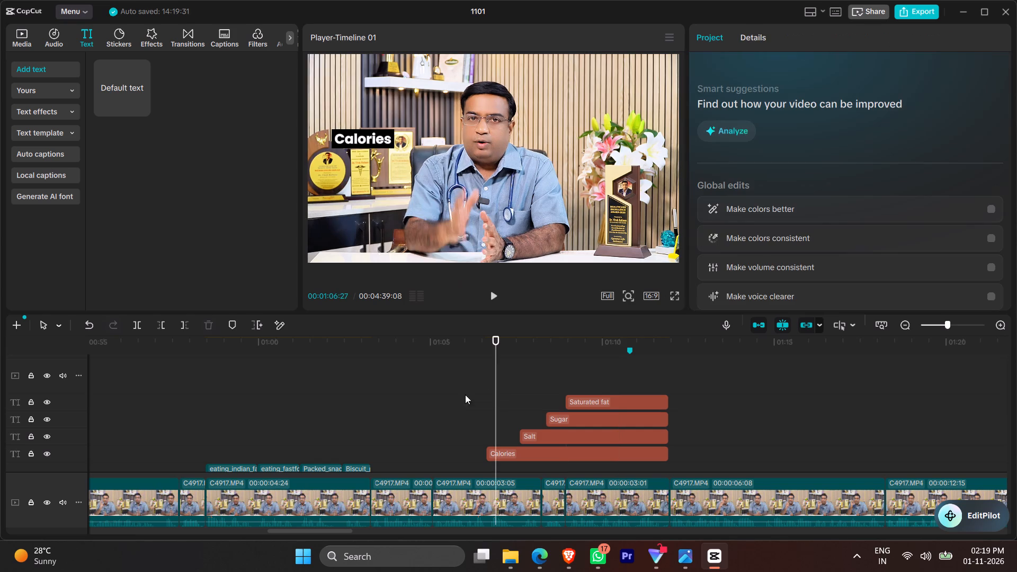
pyautogui.click(465, 395)
pyautogui.press('space')
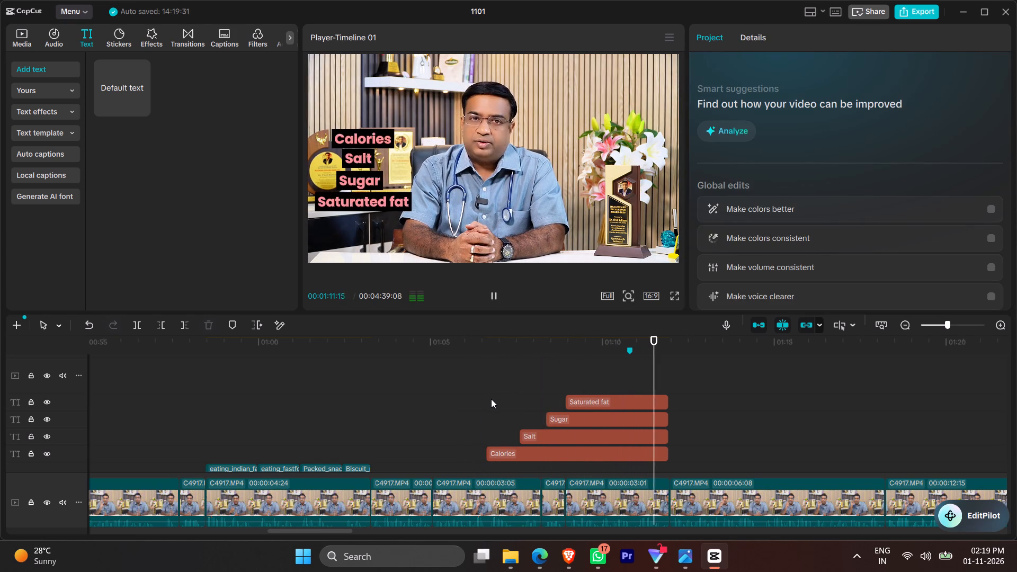
pyautogui.click(497, 373)
pyautogui.click(479, 368)
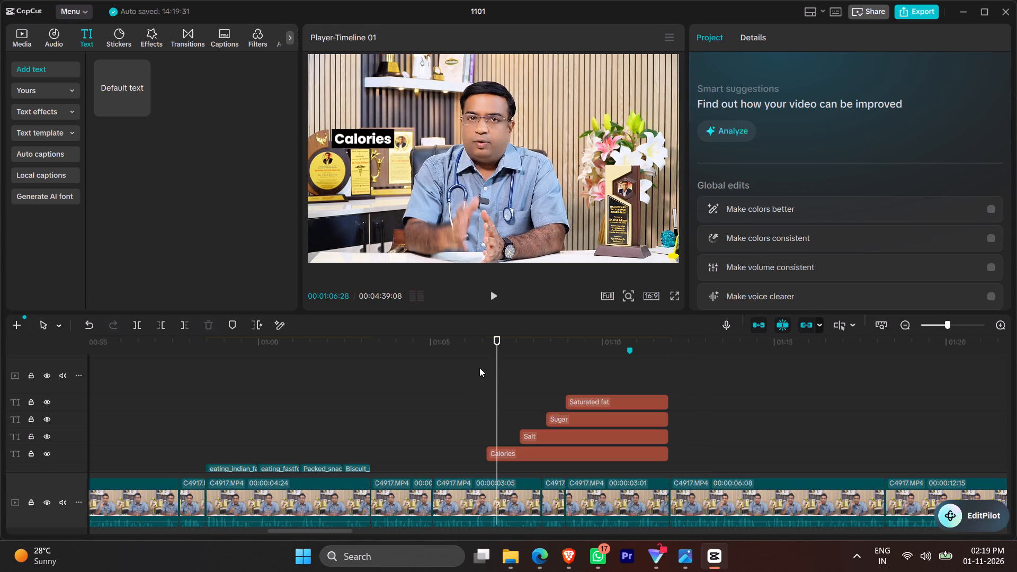
pyautogui.press('space')
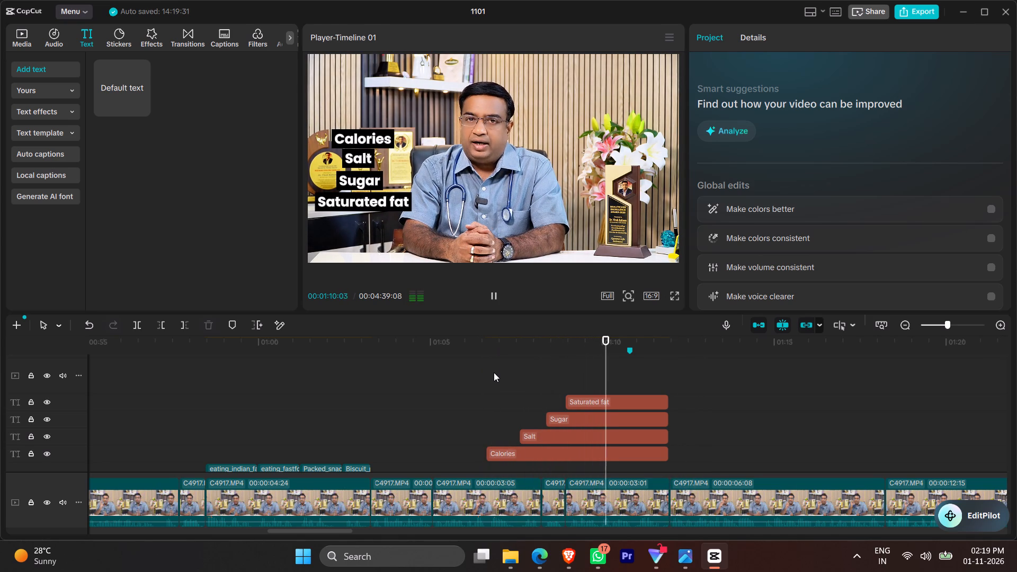
pyautogui.press('space')
pyautogui.press('space')
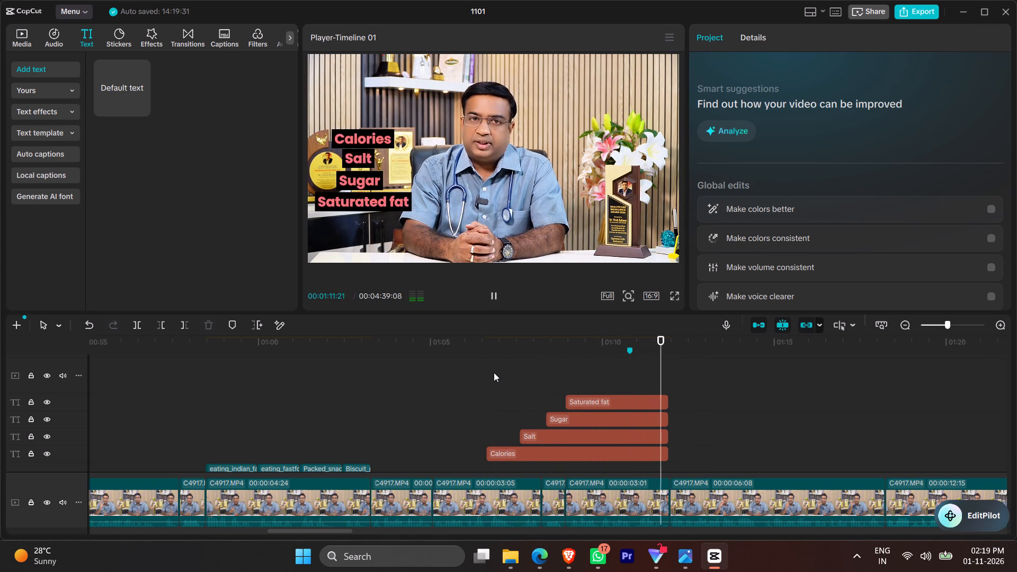
pyautogui.press('space')
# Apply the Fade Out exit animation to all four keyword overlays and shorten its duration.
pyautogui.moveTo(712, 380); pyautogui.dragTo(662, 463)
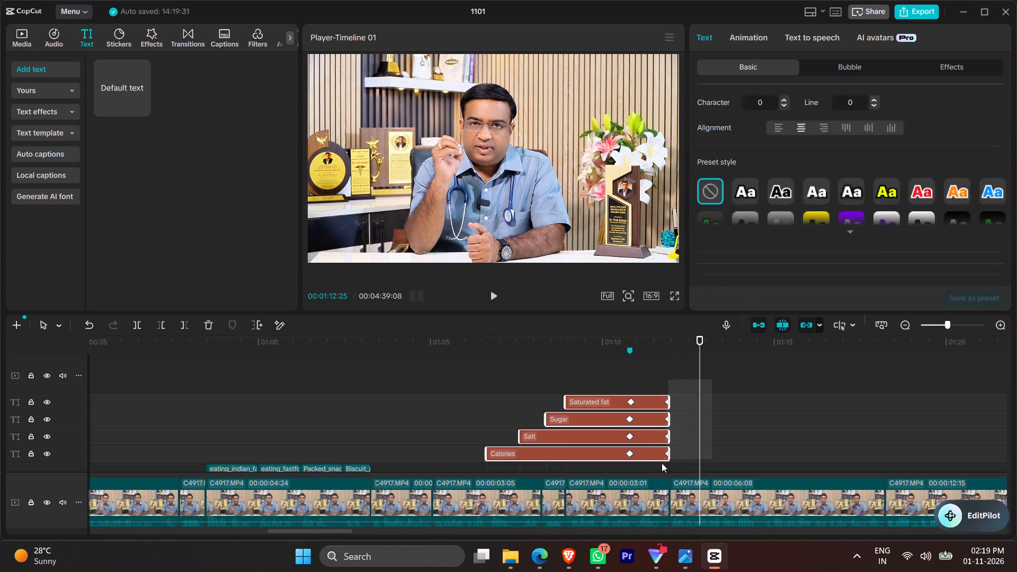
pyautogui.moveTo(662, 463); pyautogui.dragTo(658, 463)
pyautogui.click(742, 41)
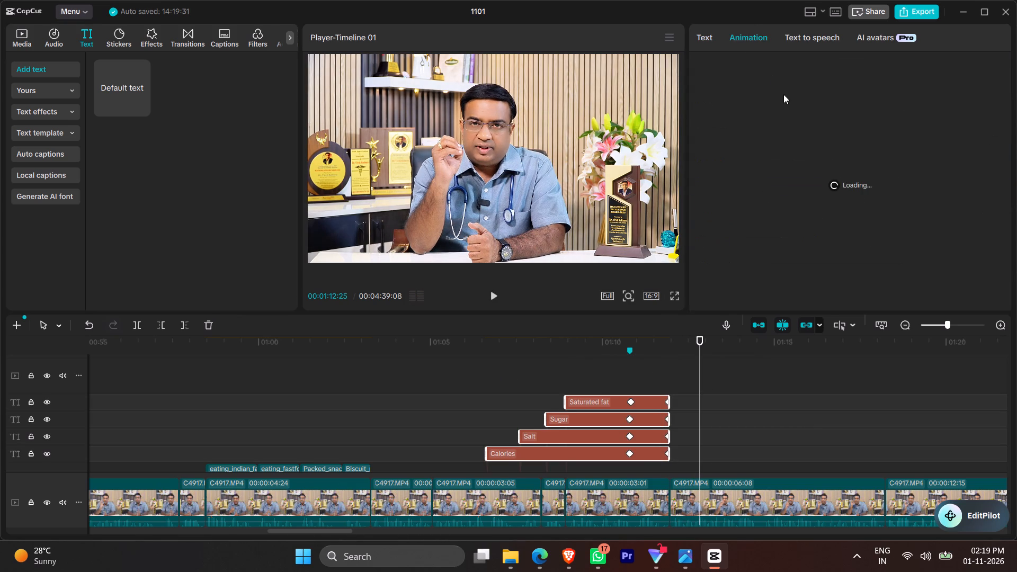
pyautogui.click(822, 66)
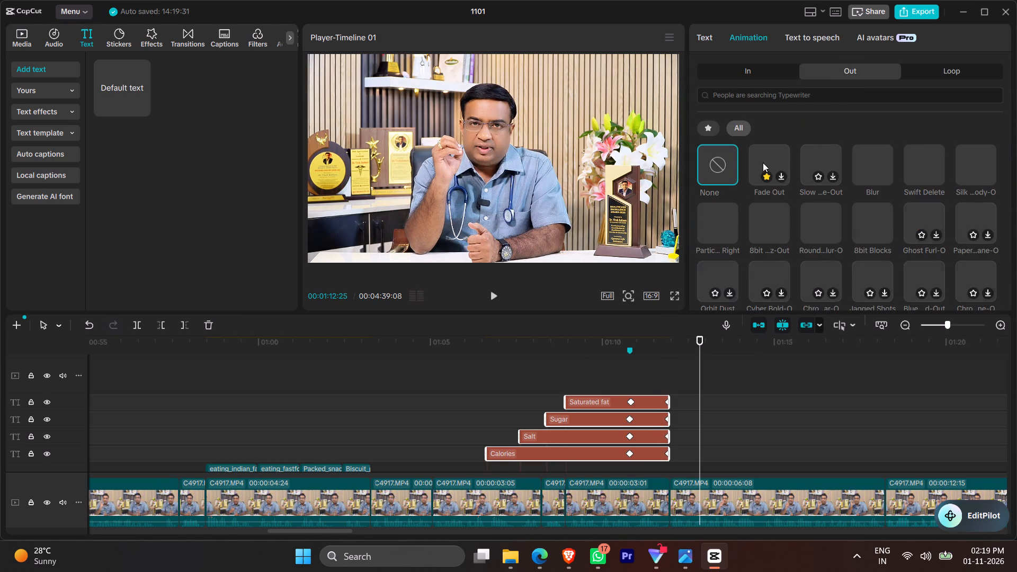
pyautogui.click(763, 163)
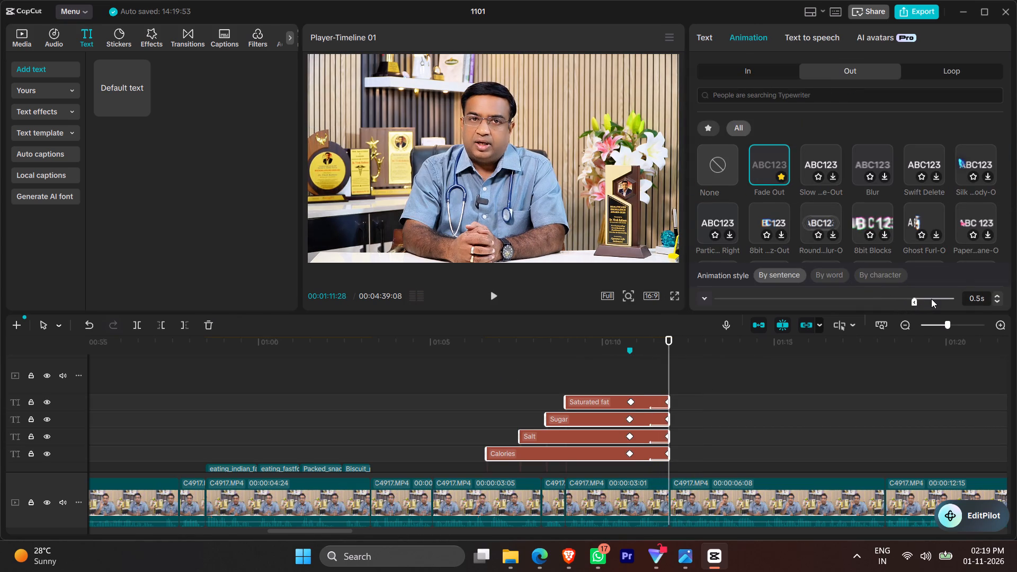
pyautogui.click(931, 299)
# Play back the end of the four keyword overlays to check their fade-out.
pyautogui.moveTo(637, 371); pyautogui.dragTo(643, 367)
pyautogui.press('space')
pyautogui.click(630, 329)
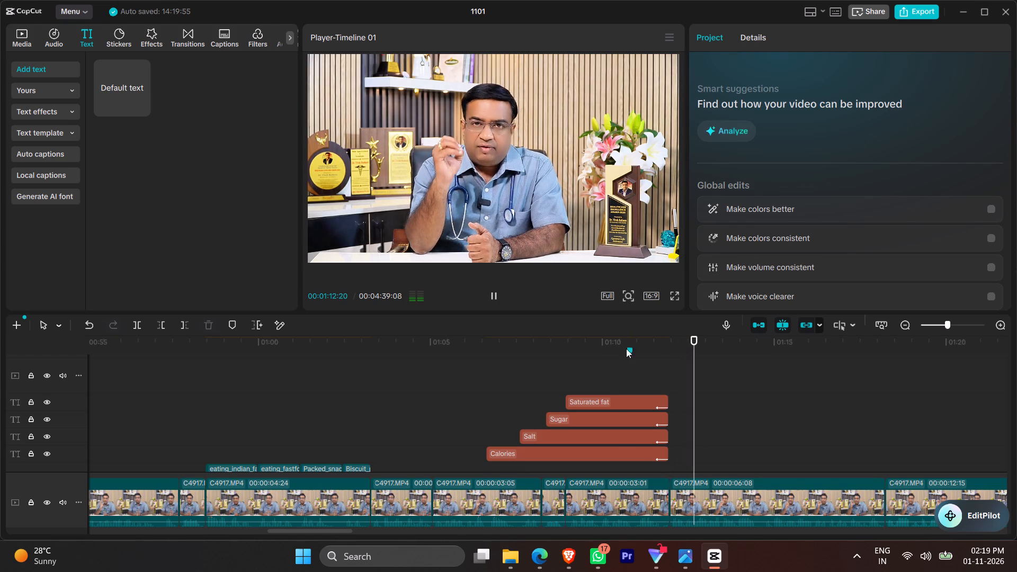
pyautogui.click(631, 354)
pyautogui.click(631, 354)
pyautogui.press('space')
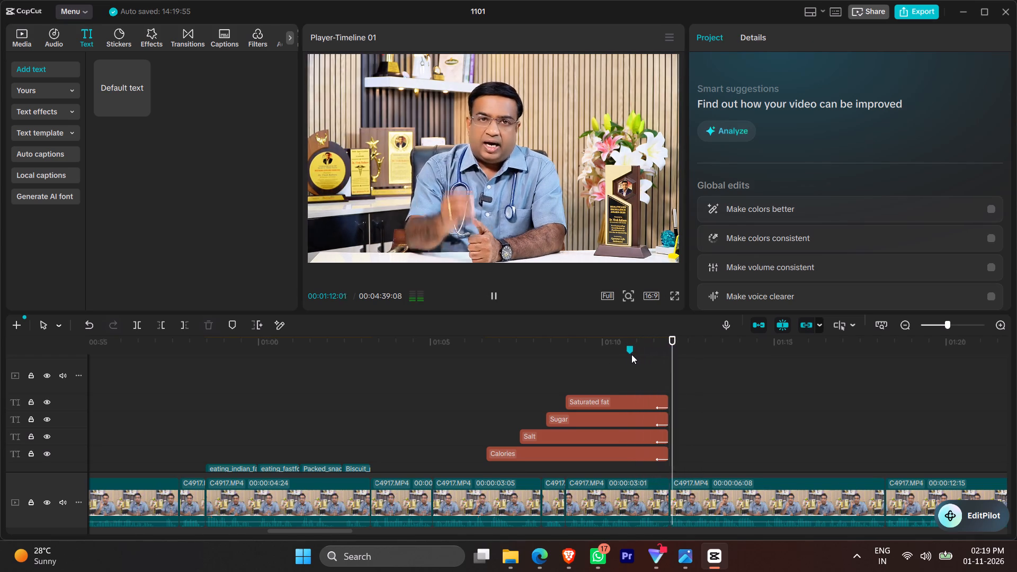
pyautogui.click(631, 354)
pyautogui.press('space')
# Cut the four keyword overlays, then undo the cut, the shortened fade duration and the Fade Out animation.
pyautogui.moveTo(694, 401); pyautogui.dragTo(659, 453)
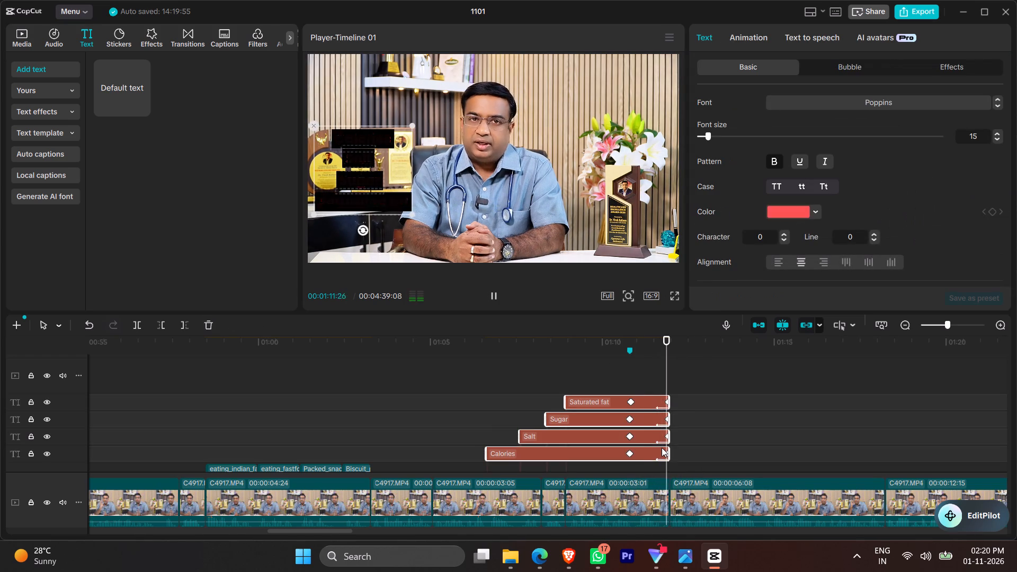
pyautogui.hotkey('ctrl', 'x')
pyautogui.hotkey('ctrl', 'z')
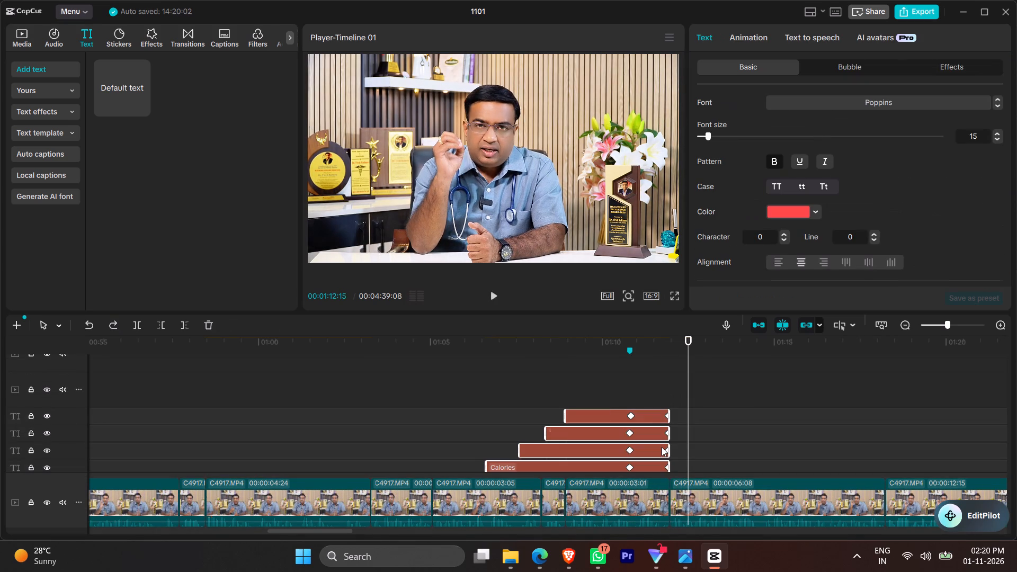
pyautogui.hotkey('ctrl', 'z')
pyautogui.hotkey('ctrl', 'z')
# Review the timeline and play back the keyword overlay section and the talking-head footage following it.
pyautogui.click(642, 388)
pyautogui.scroll(-4, 663, 438)
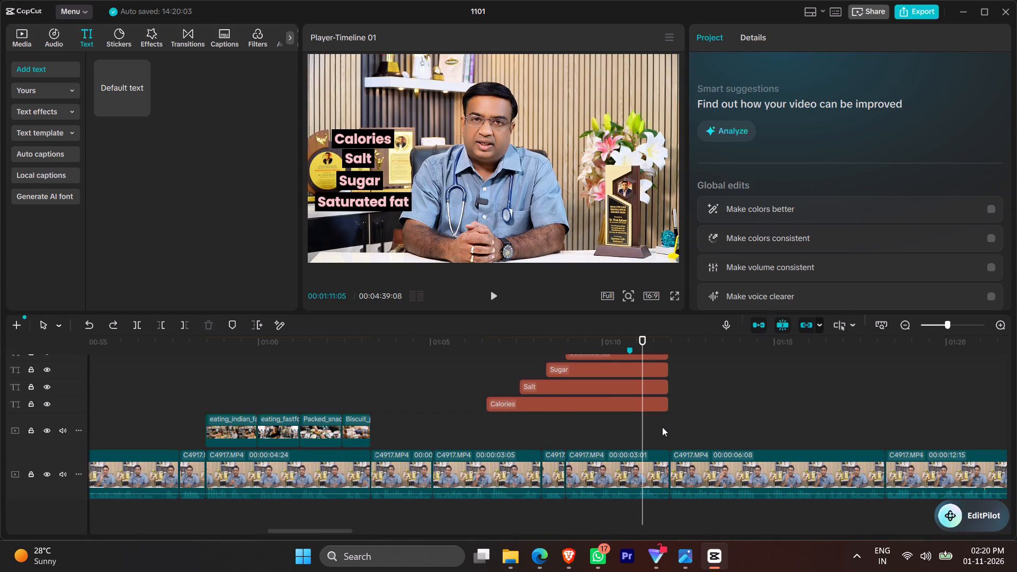
pyautogui.press('space')
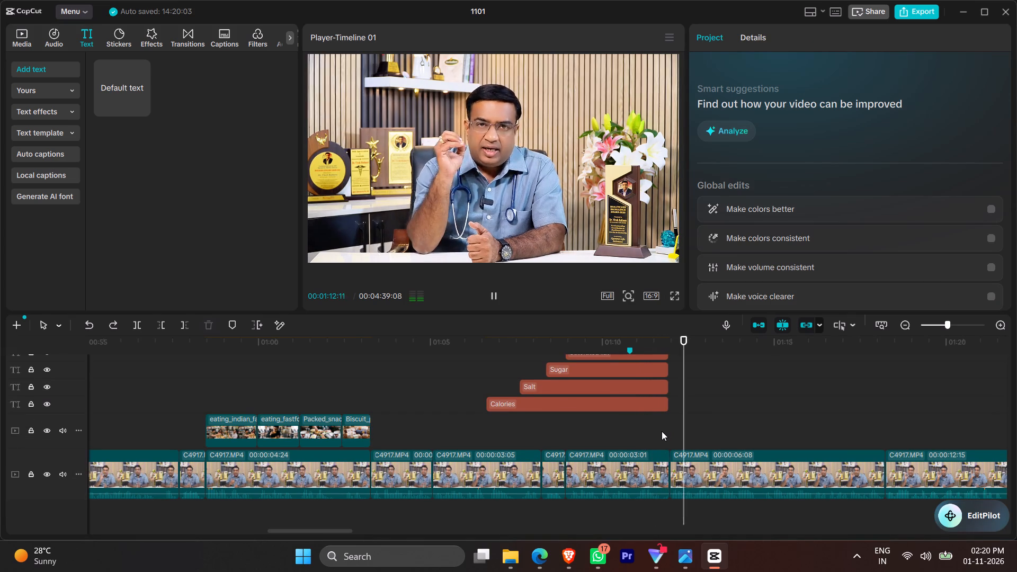
pyautogui.press('space')
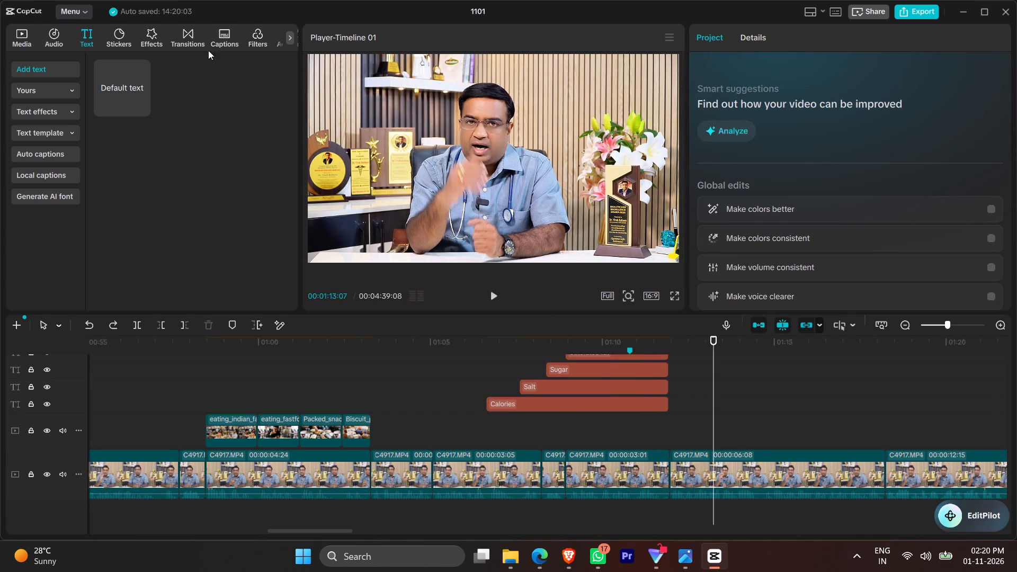
pyautogui.hscroll(8, 406, 408)
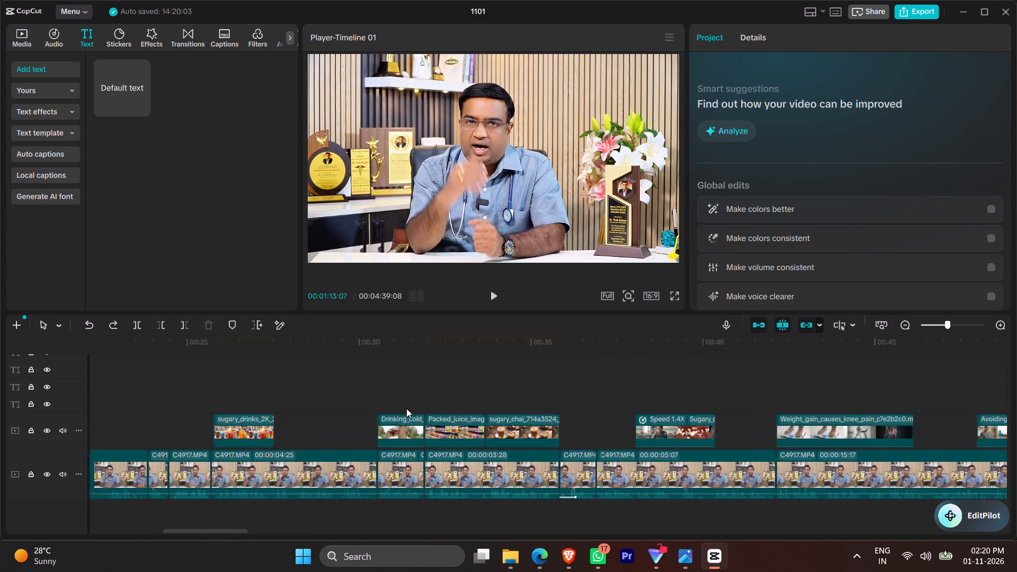
pyautogui.hscroll(-7, 406, 408)
pyautogui.rightClick(406, 408)
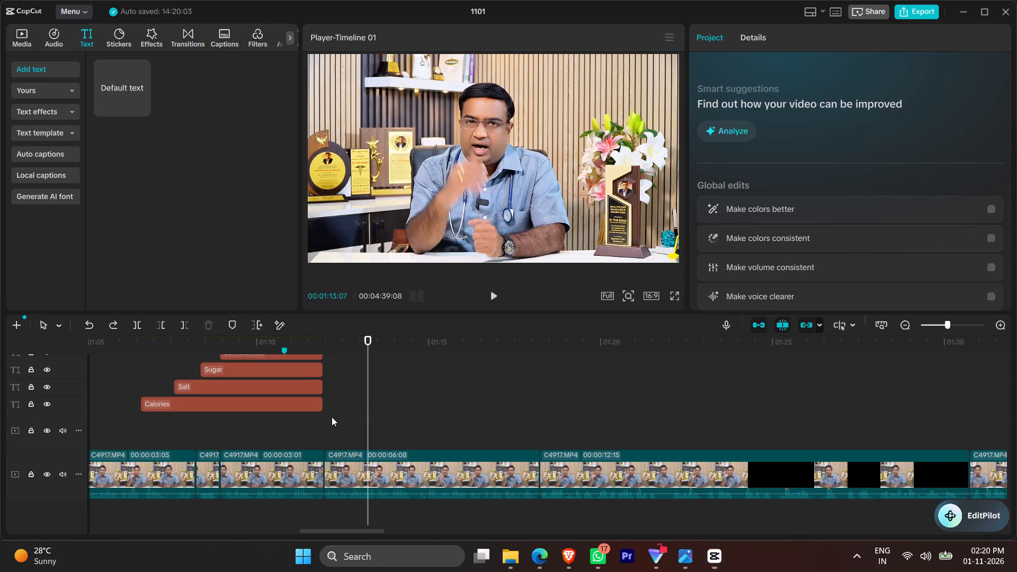
pyautogui.moveTo(320, 424); pyautogui.dragTo(315, 428)
pyautogui.click(315, 428)
pyautogui.press('space')
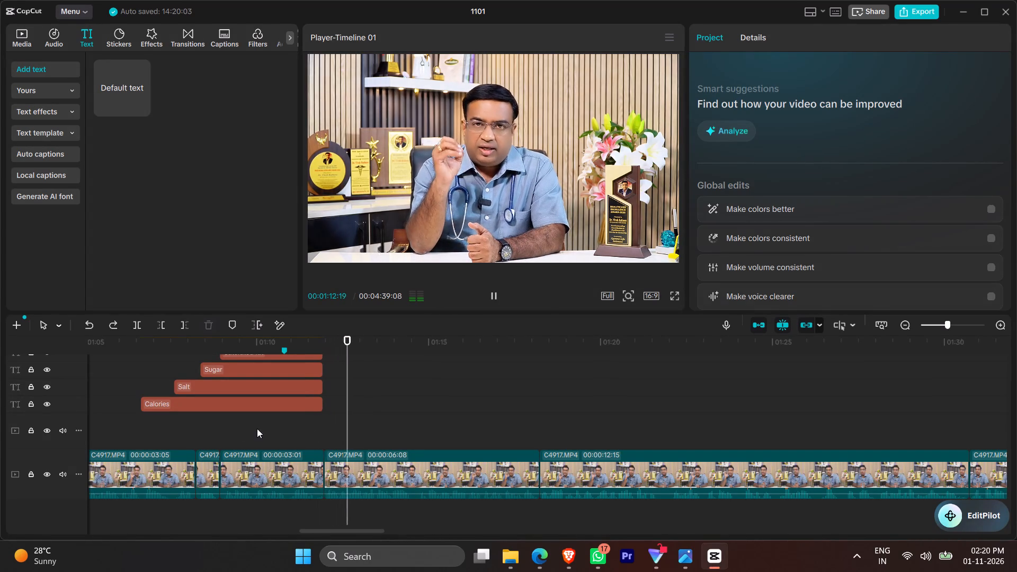
pyautogui.click(117, 443)
pyautogui.press('space')
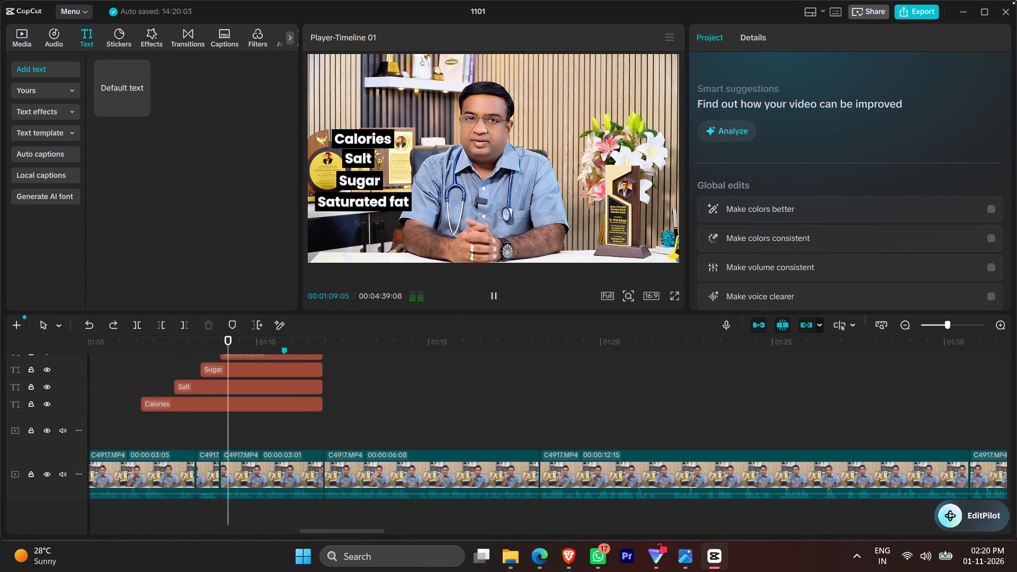
pyautogui.press('space')
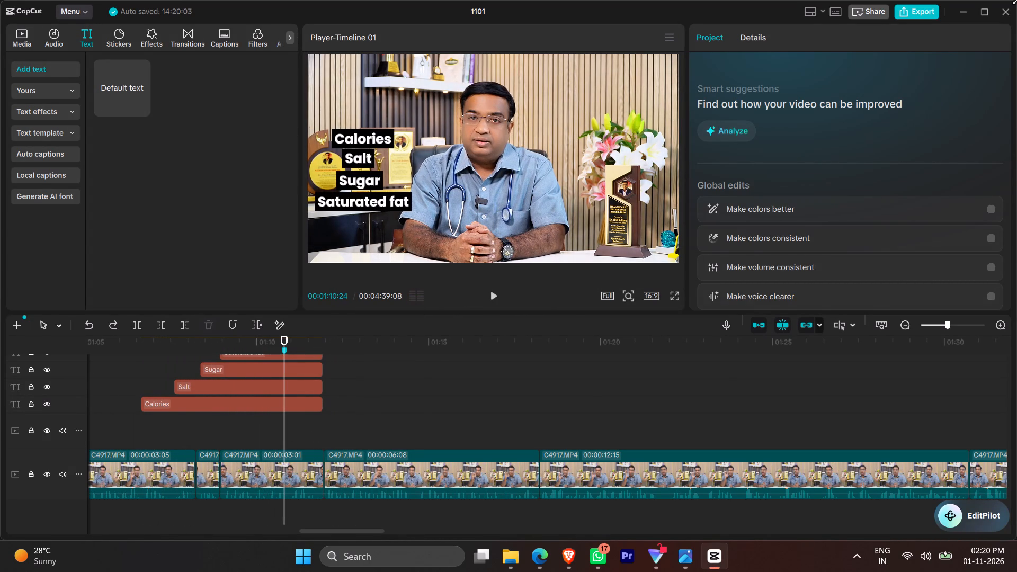
pyautogui.click(133, 419)
pyautogui.press('space')
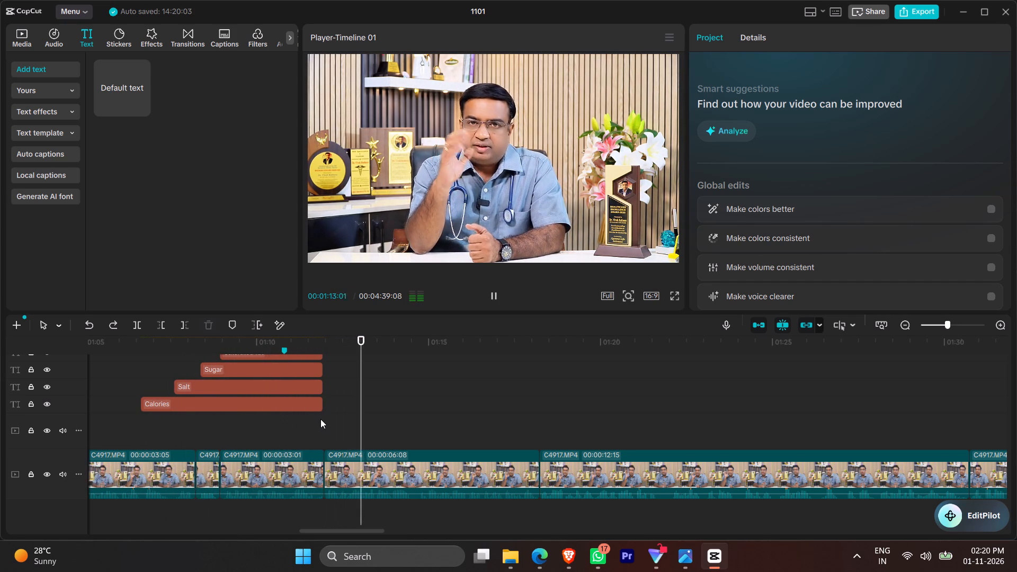
pyautogui.press('space')
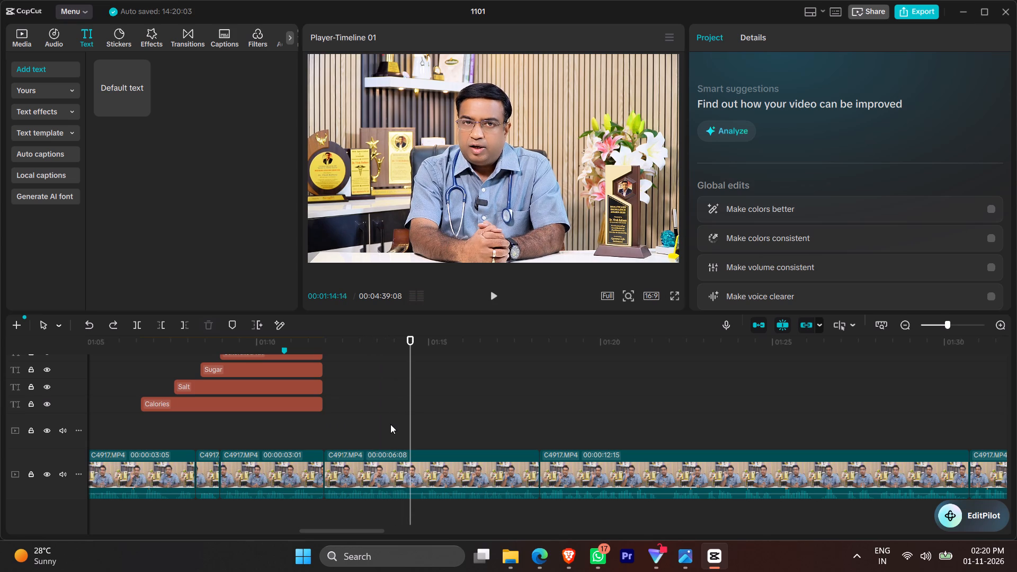
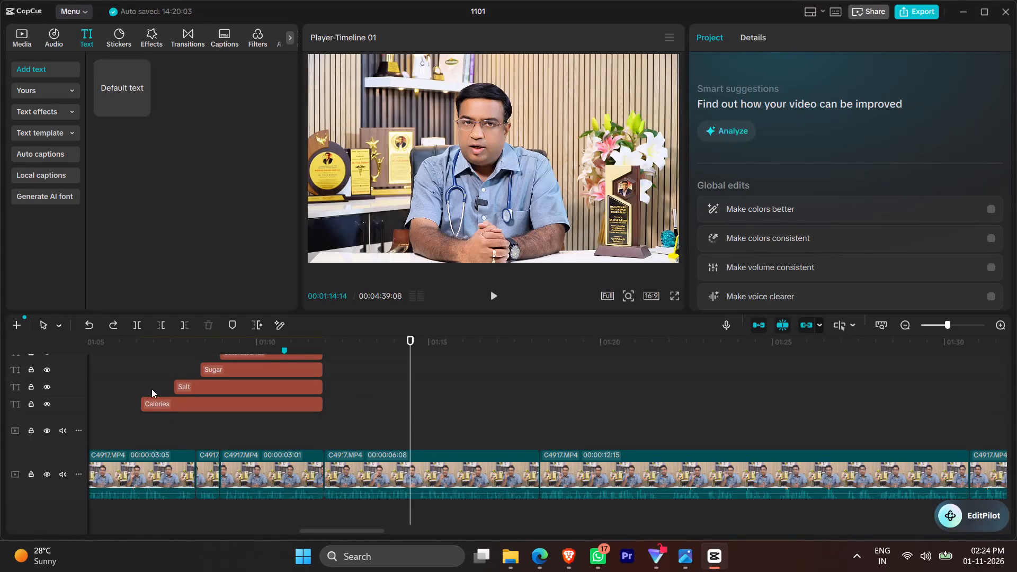
# Play back the talking-head footage that follows the four keyword overlays.
pyautogui.click(146, 369)
pyautogui.press('space')
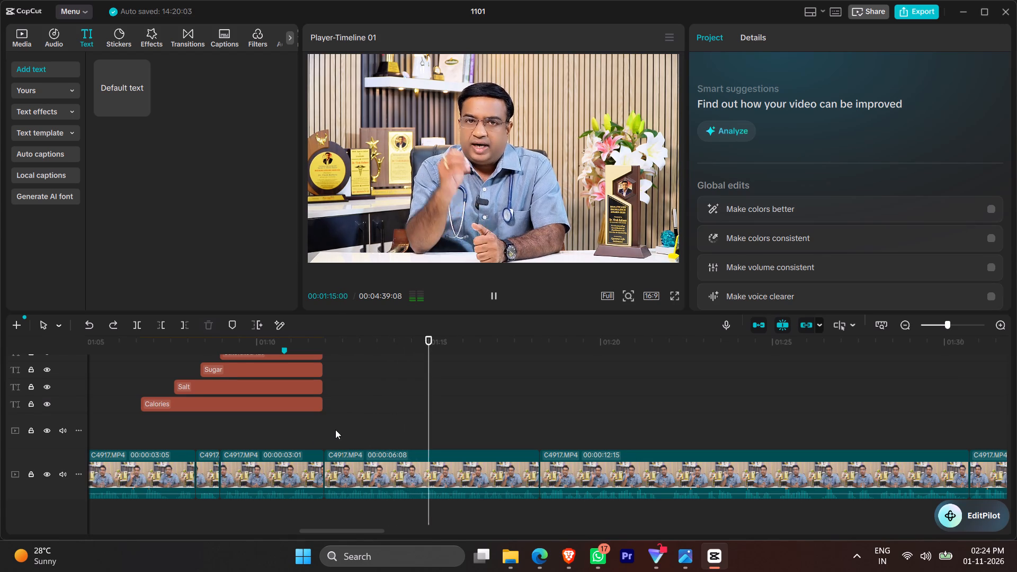
pyautogui.press('space')
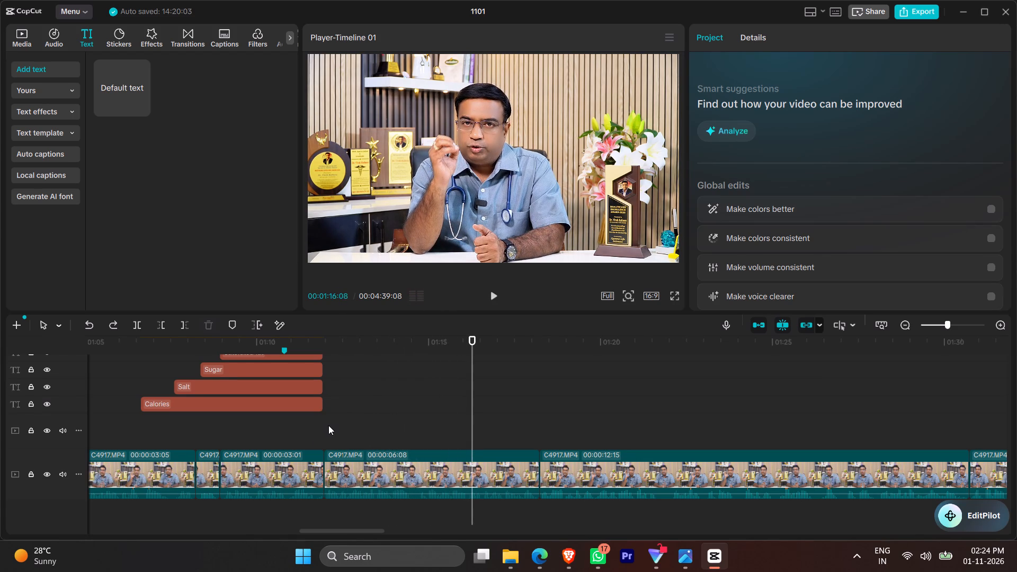
pyautogui.press('space')
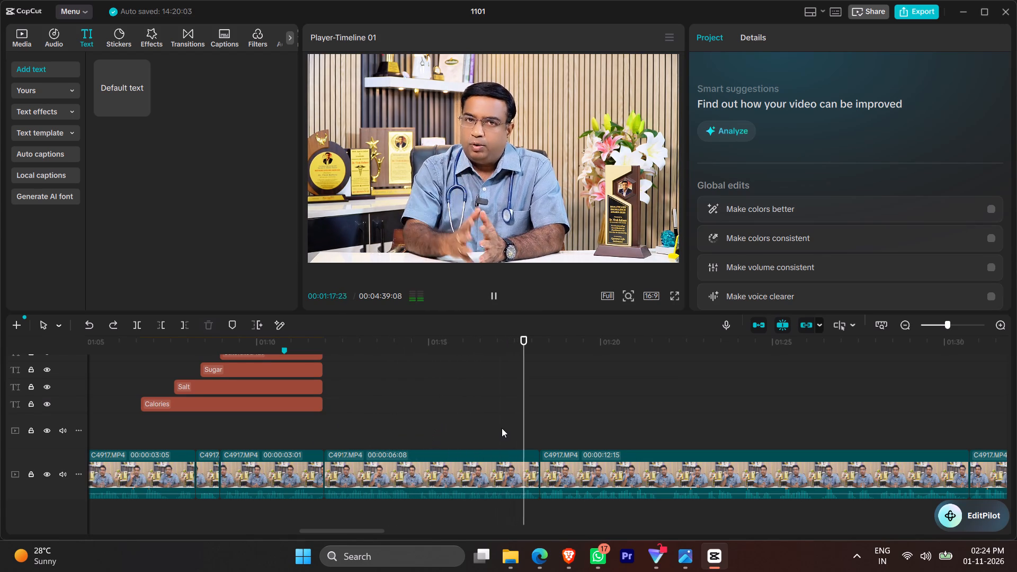
pyautogui.hscroll(-1, 514, 431)
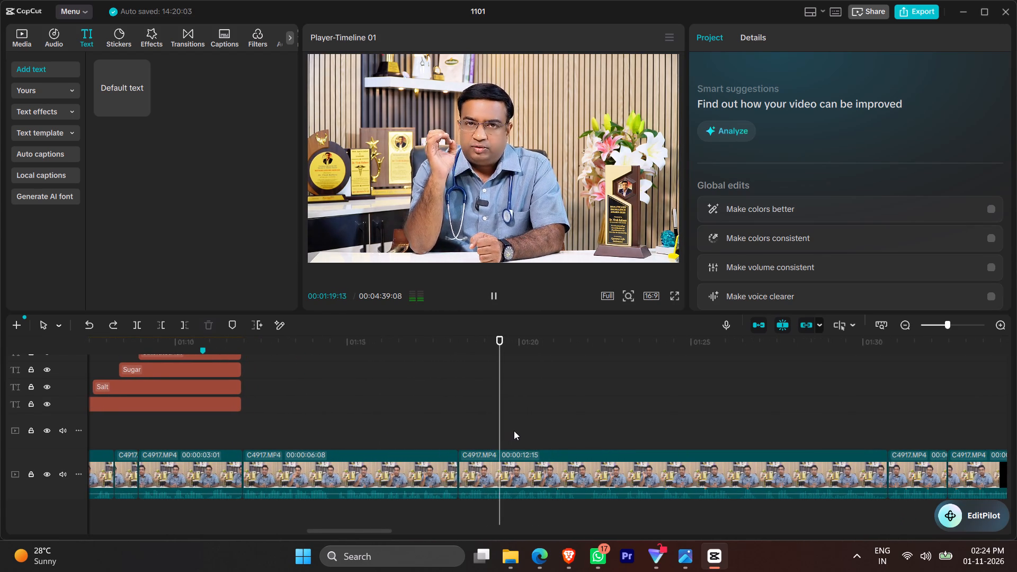
pyautogui.hscroll(-1, 514, 431)
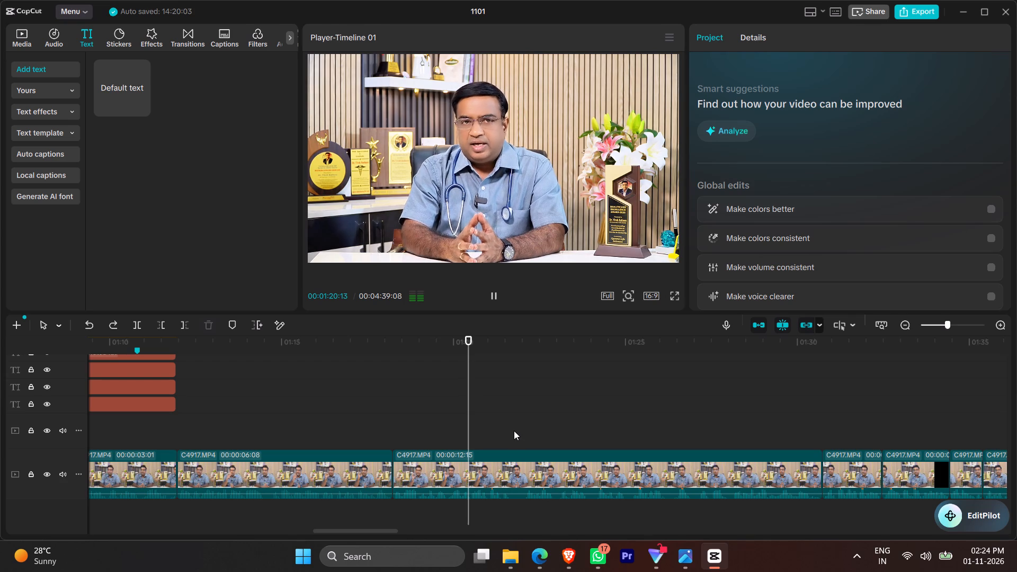
pyautogui.keyDown('ctrl'); pyautogui.scroll(-10, 492, 457); pyautogui.keyUp('ctrl')
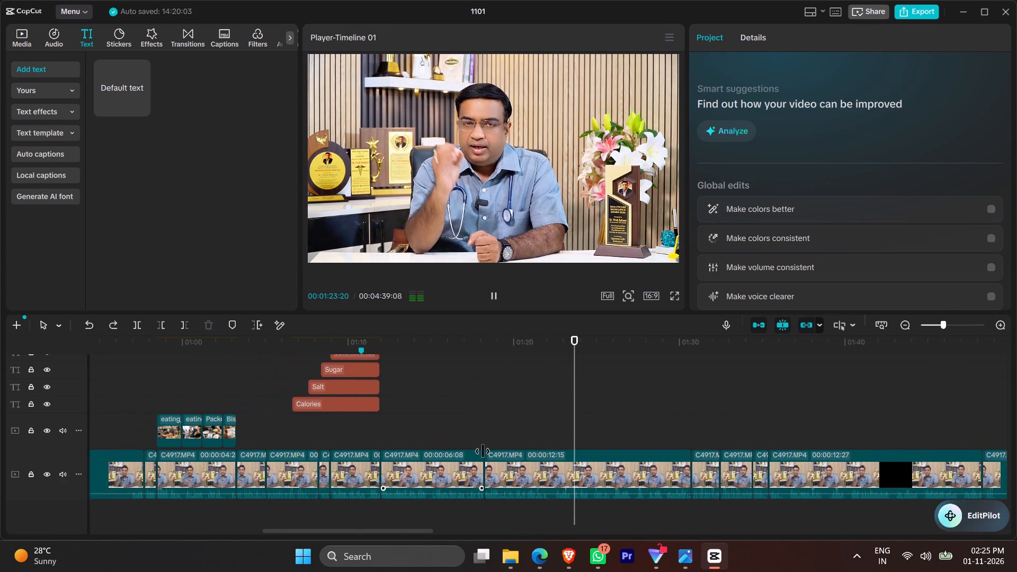
# Replay the start of the 12:15-long C4917.MP4 talking-head clip several times to hear what needs B-roll.
pyautogui.click(450, 410)
pyautogui.click(460, 412)
pyautogui.press('space')
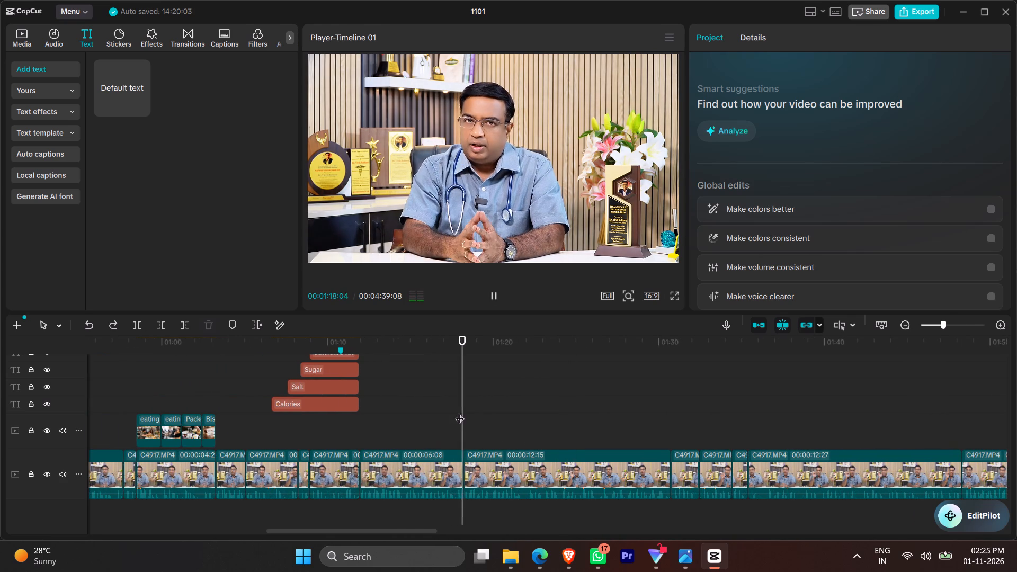
pyautogui.click(462, 414)
pyautogui.press('space')
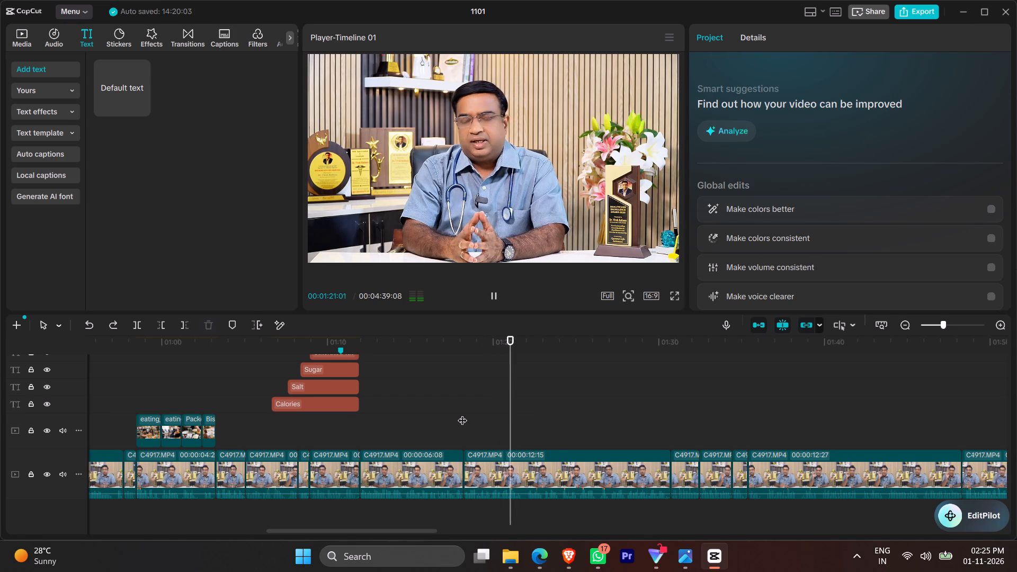
pyautogui.click(462, 414)
pyautogui.press('space')
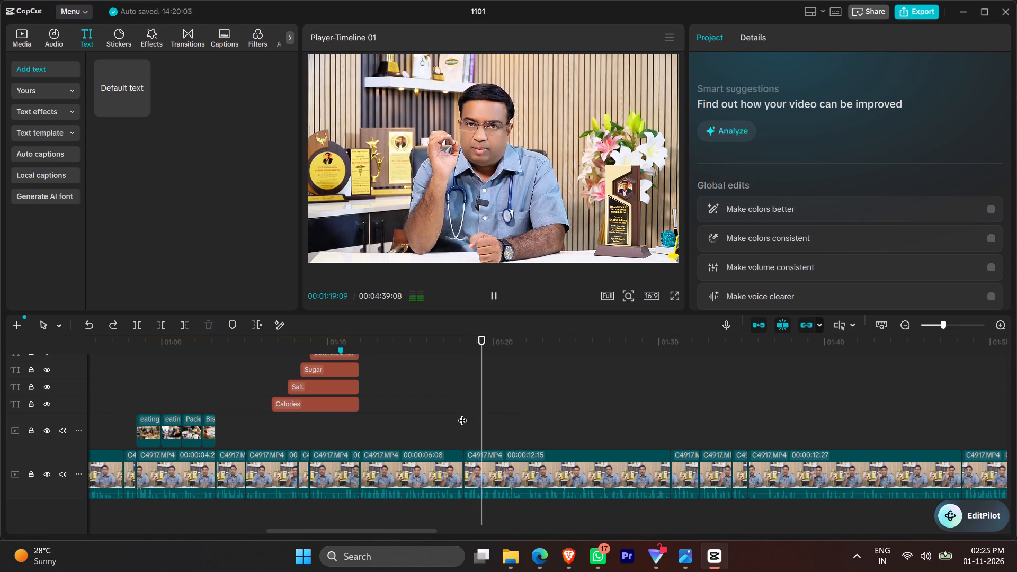
pyautogui.click(462, 414)
pyautogui.press('space')
pyautogui.click(462, 414)
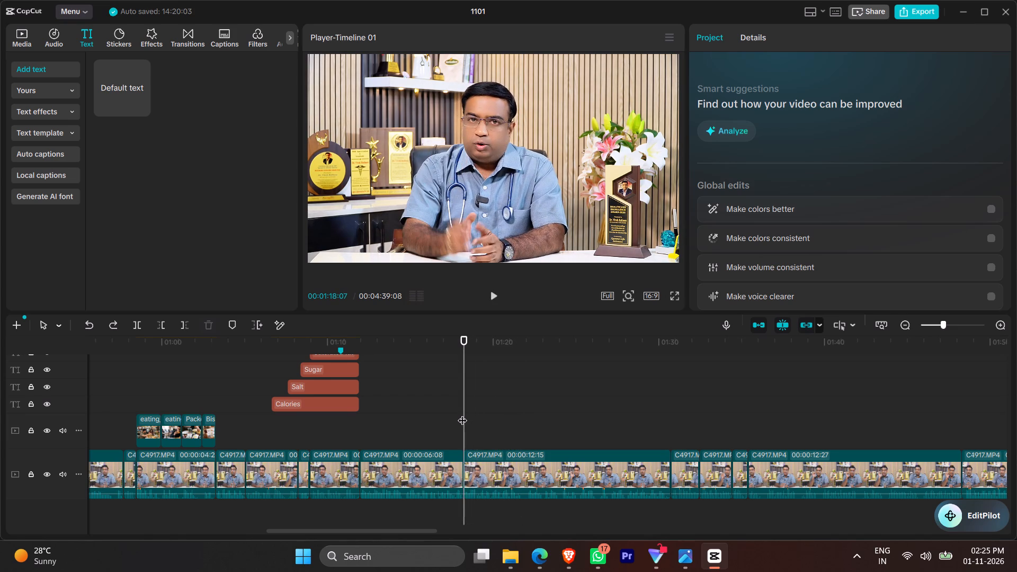
pyautogui.press('space')
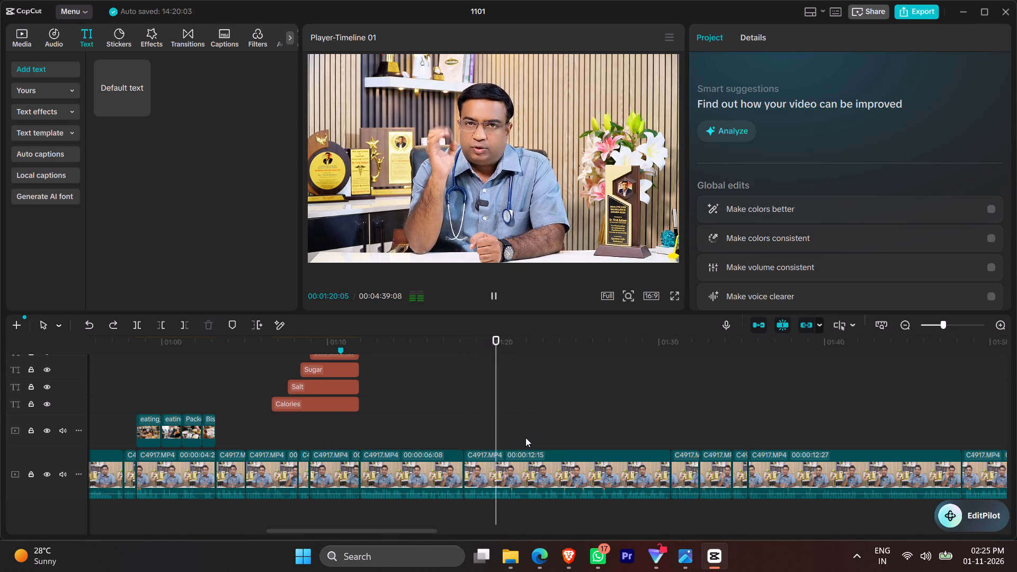
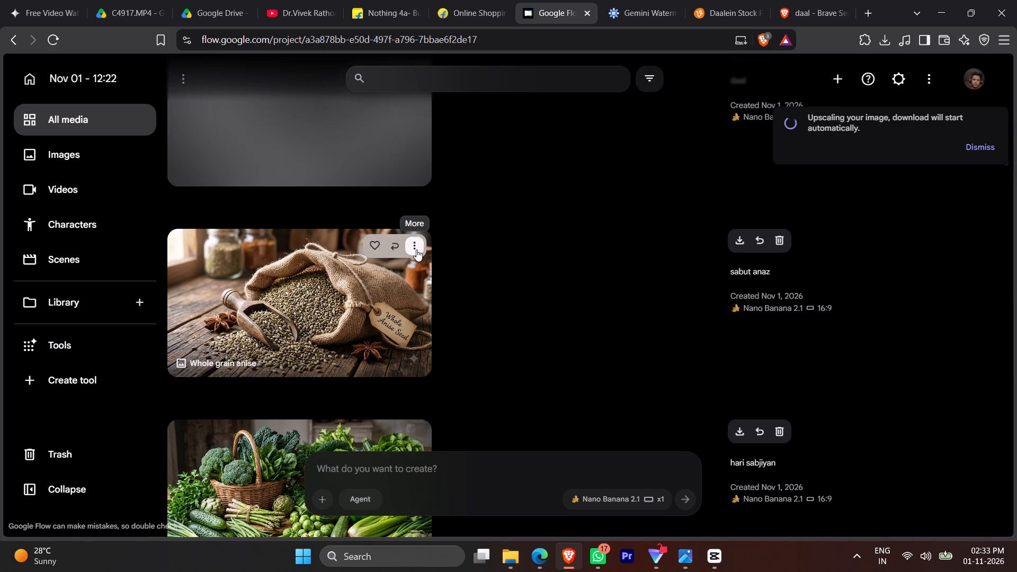
pyautogui.click(826, 0)
pyautogui.click(630, 51)
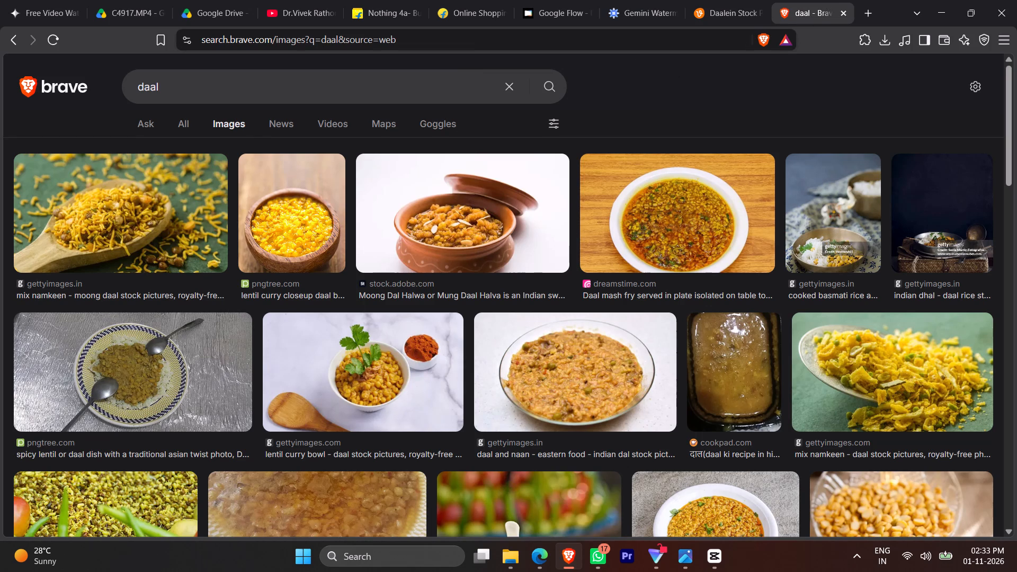
pyautogui.click(620, 40)
pyautogui.write('sabut anaz')
pyautogui.press('Return')
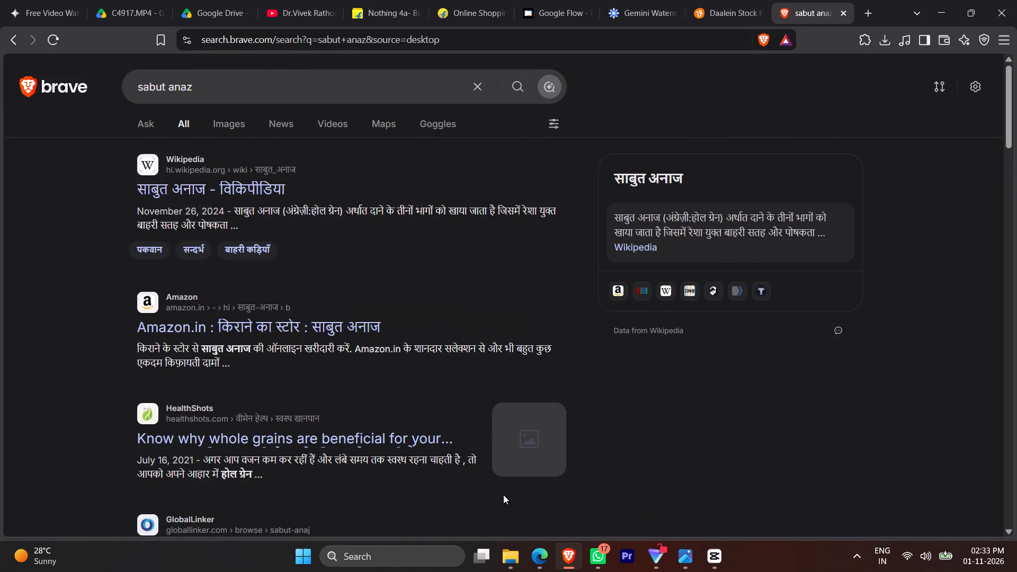
# Look through the Downloads folder in File Explorer for reusable food footage and preview the Man_eating_protein_foods video.
pyautogui.click(513, 564)
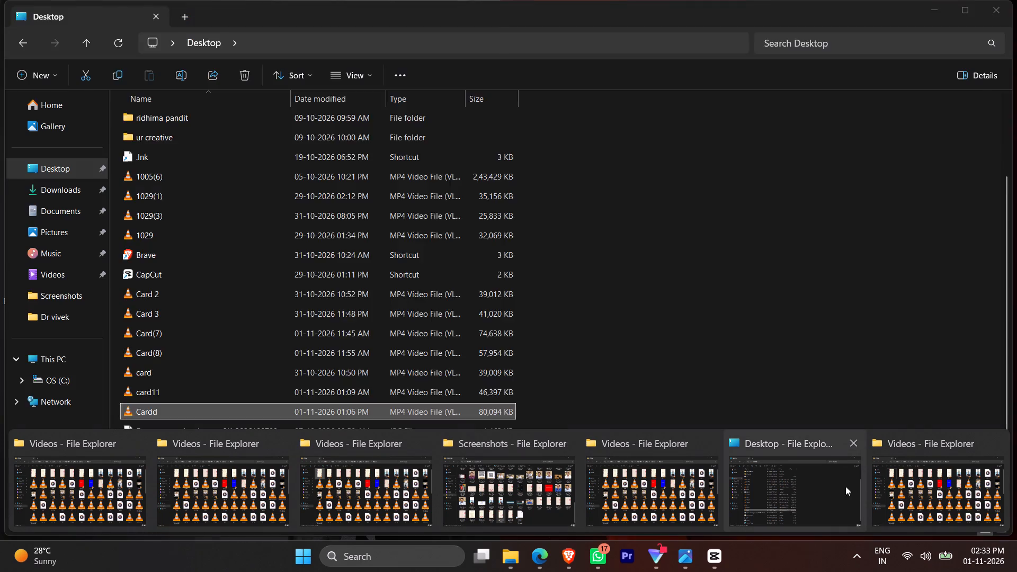
pyautogui.click(887, 486)
pyautogui.click(50, 192)
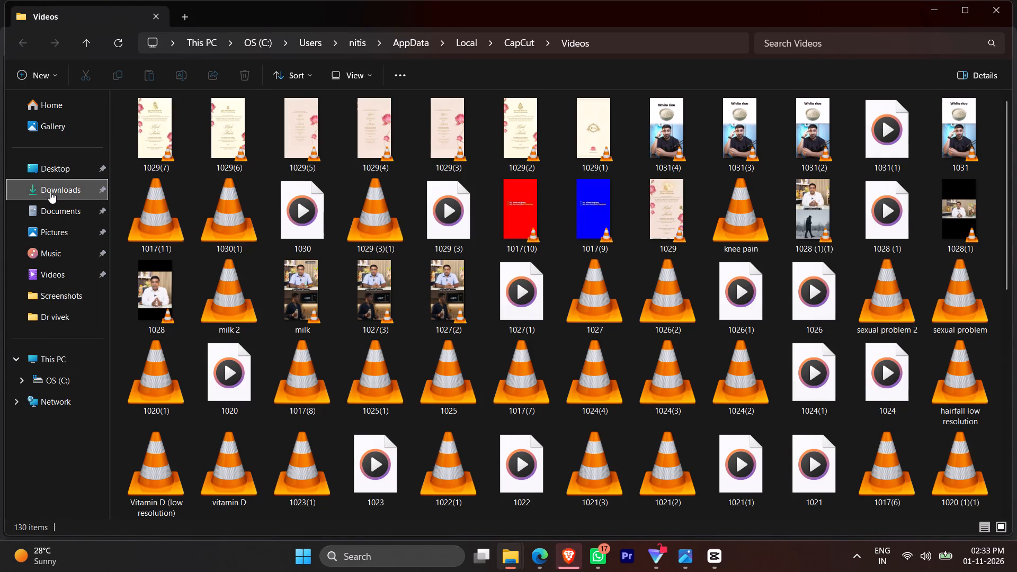
pyautogui.scroll(-4, 371, 246)
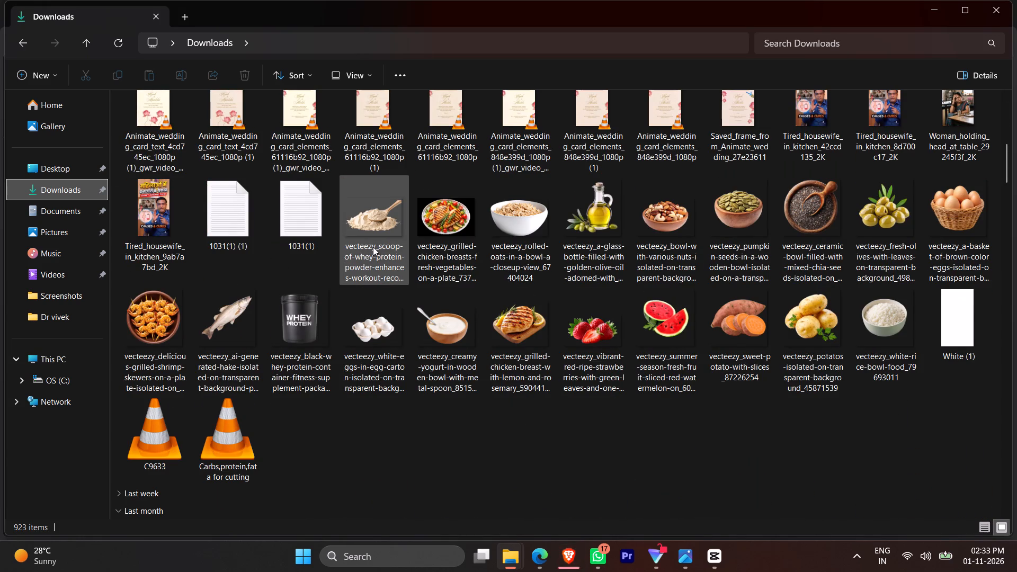
pyautogui.scroll(-2, 380, 289)
pyautogui.scroll(-2, 524, 315)
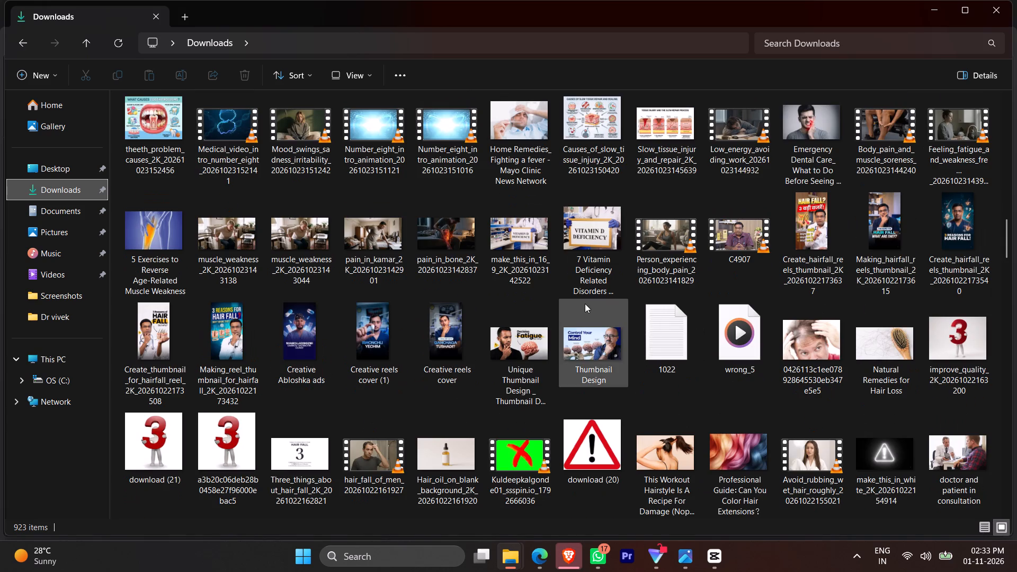
pyautogui.scroll(-1, 664, 289)
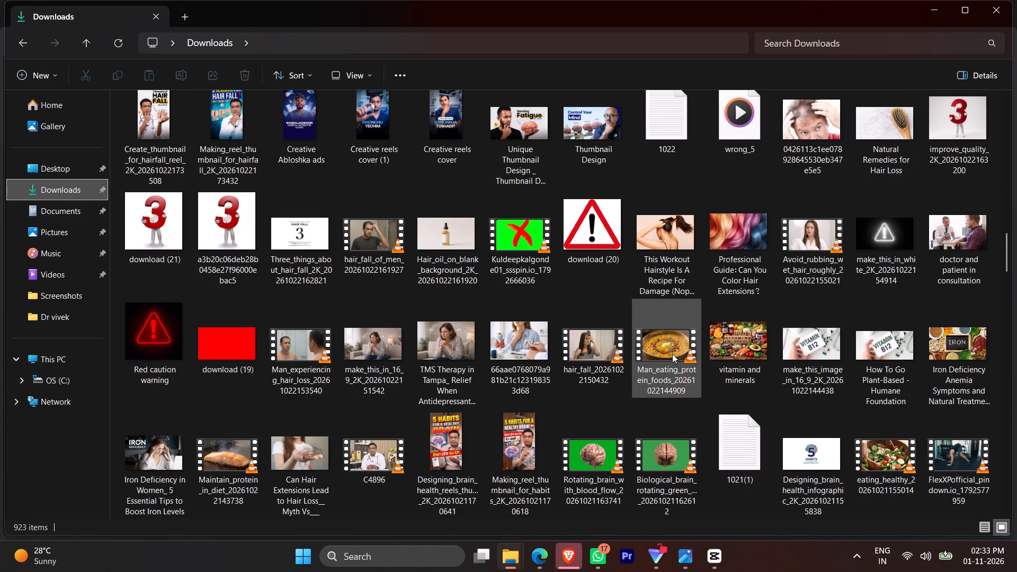
pyautogui.scroll(-1, 676, 347)
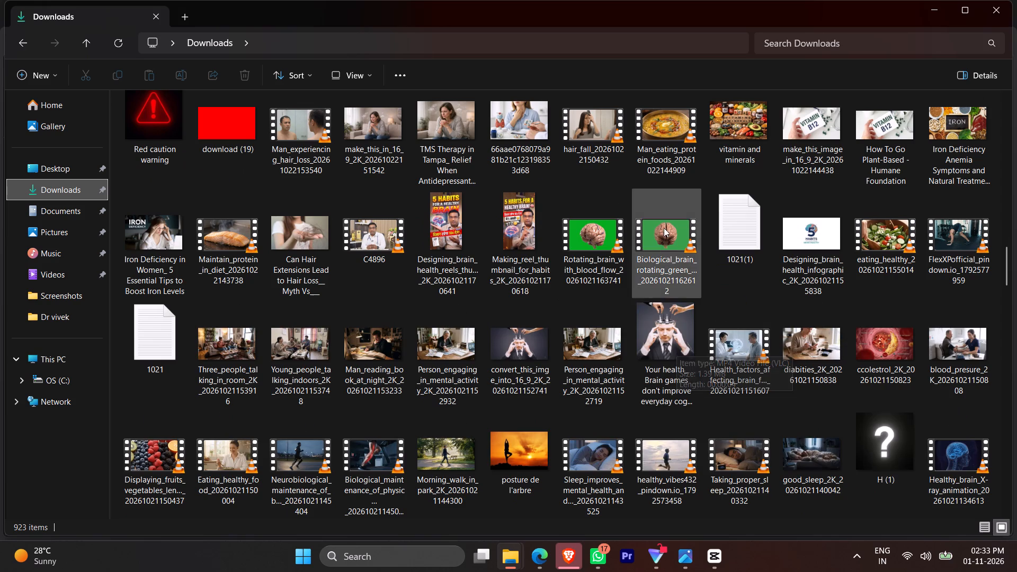
pyautogui.scroll(1, 499, 263)
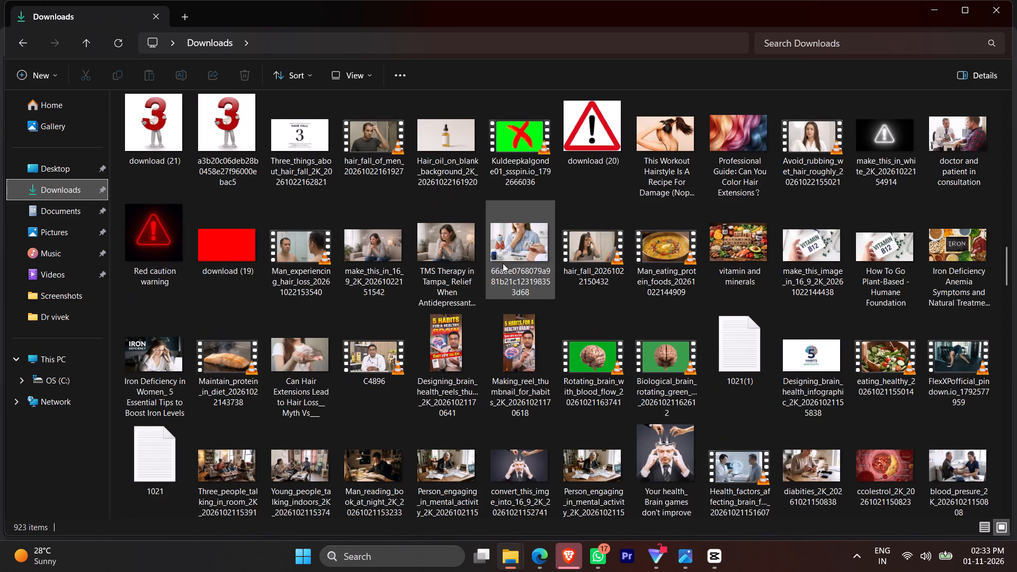
pyautogui.scroll(1, 684, 291)
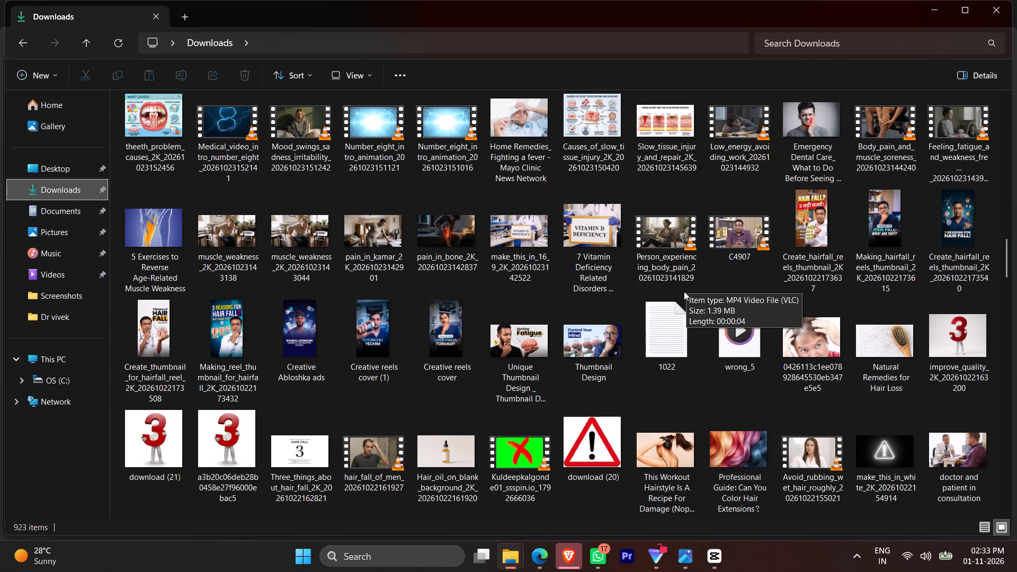
pyautogui.scroll(-1, 679, 303)
pyautogui.doubleClick(677, 322)
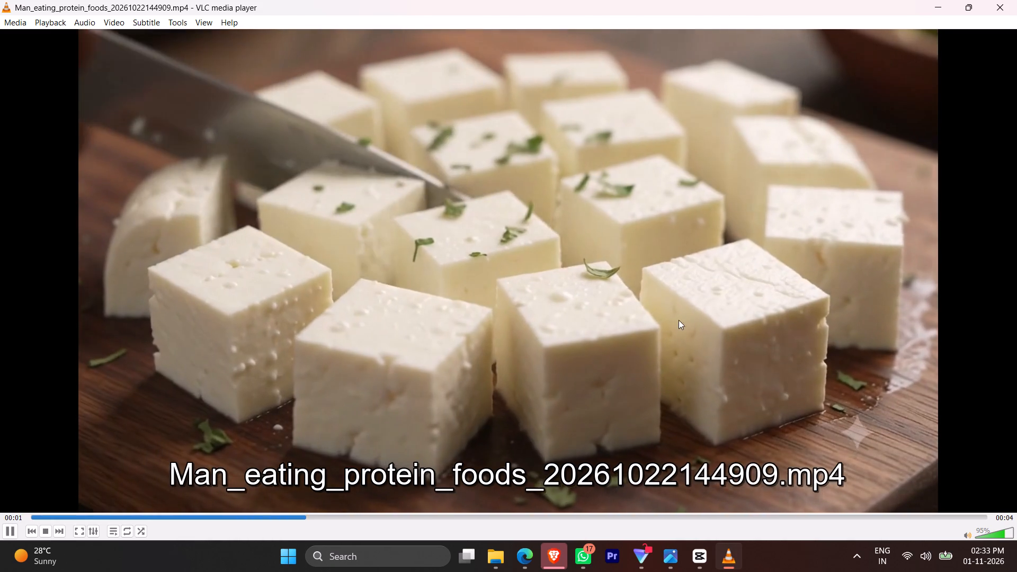
pyautogui.click(1016, 0)
# Browse the rest of the Downloads folder's last-month files for existing lentil and whole-grain images.
pyautogui.scroll(1, 730, 324)
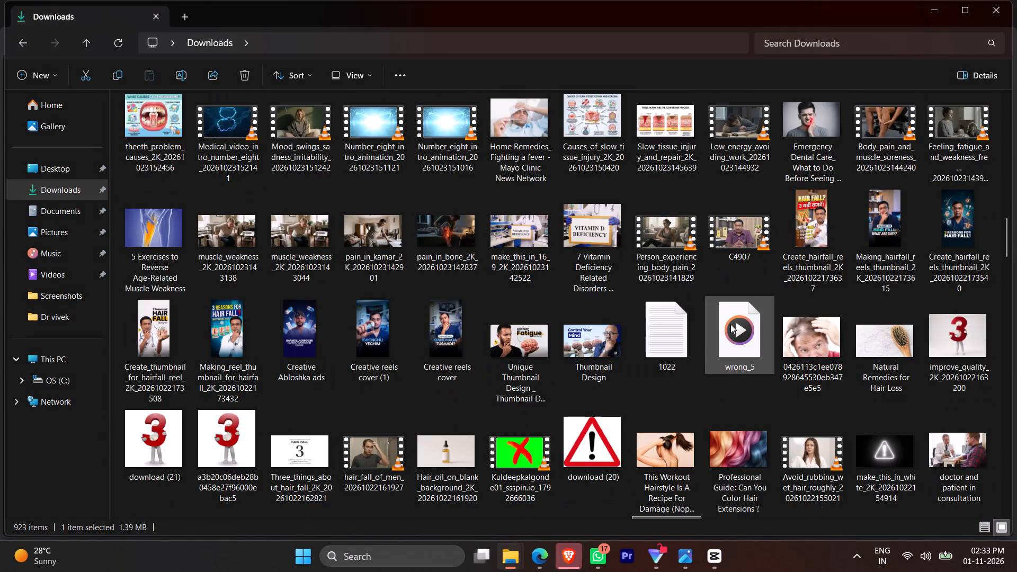
pyautogui.scroll(3, 730, 324)
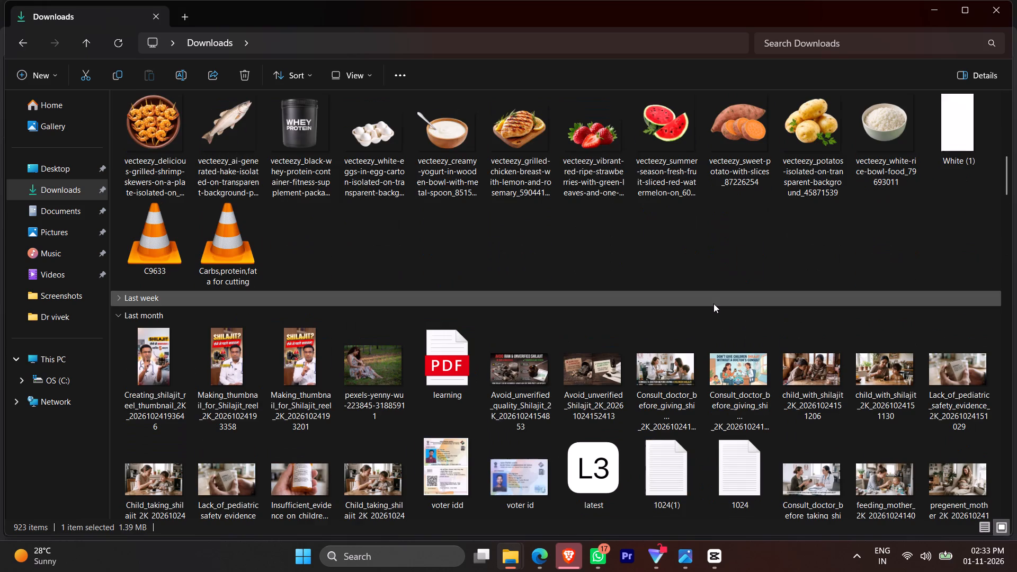
pyautogui.scroll(1, 724, 342)
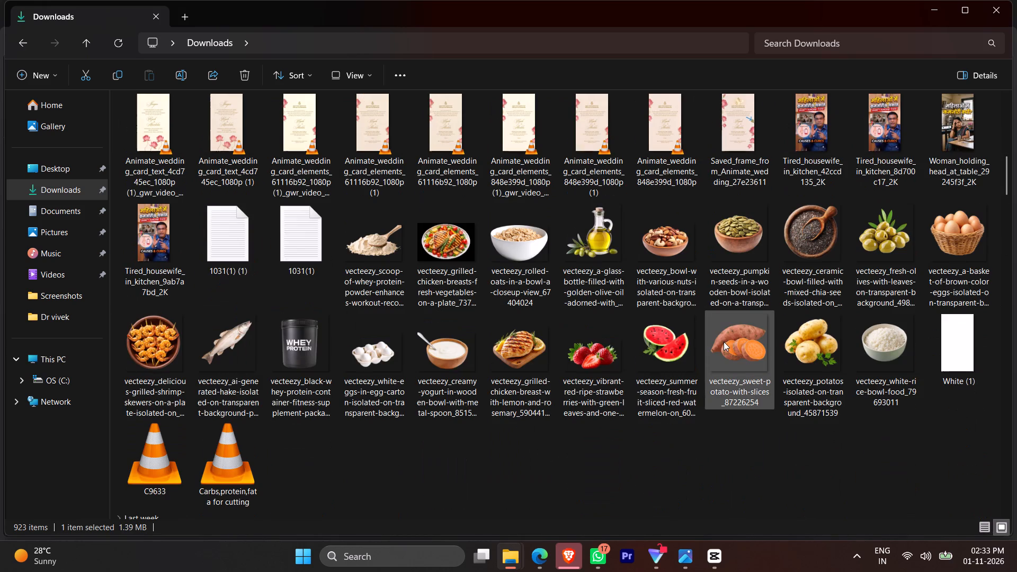
pyautogui.scroll(1, 594, 309)
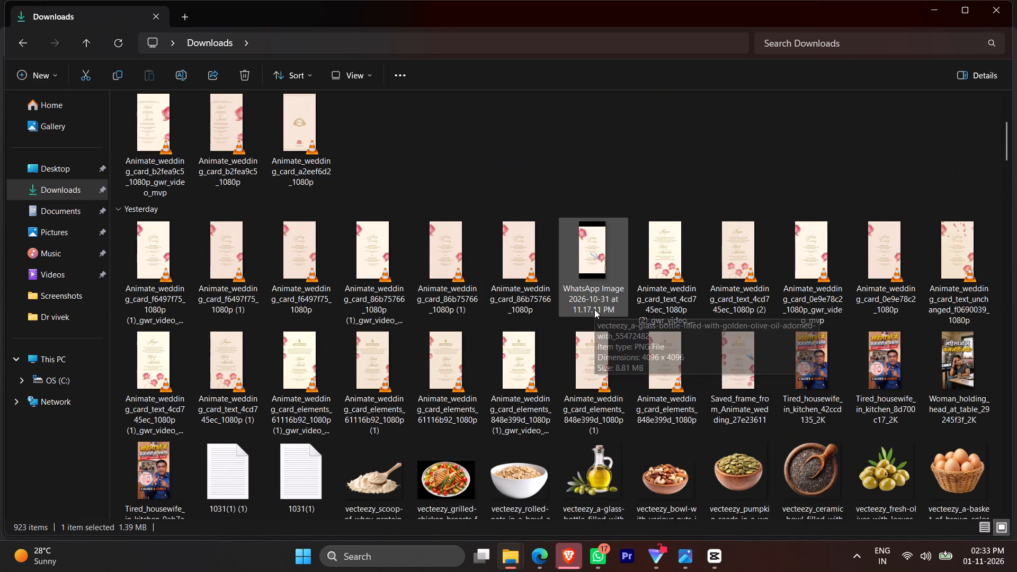
pyautogui.scroll(-1, 800, 467)
pyautogui.scroll(1, 800, 467)
pyautogui.scroll(-2, 798, 463)
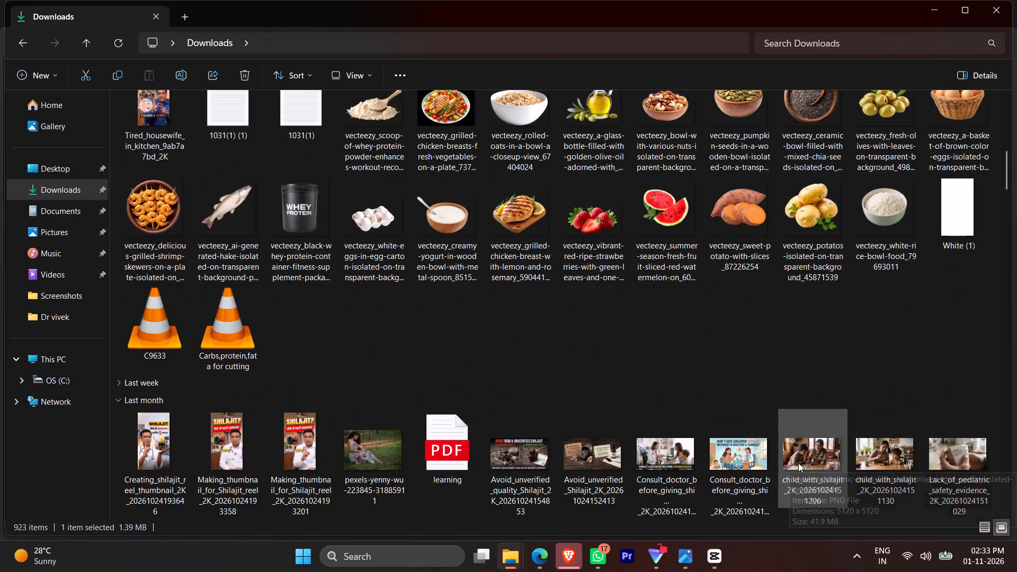
pyautogui.scroll(-2, 798, 463)
pyautogui.scroll(-4, 761, 334)
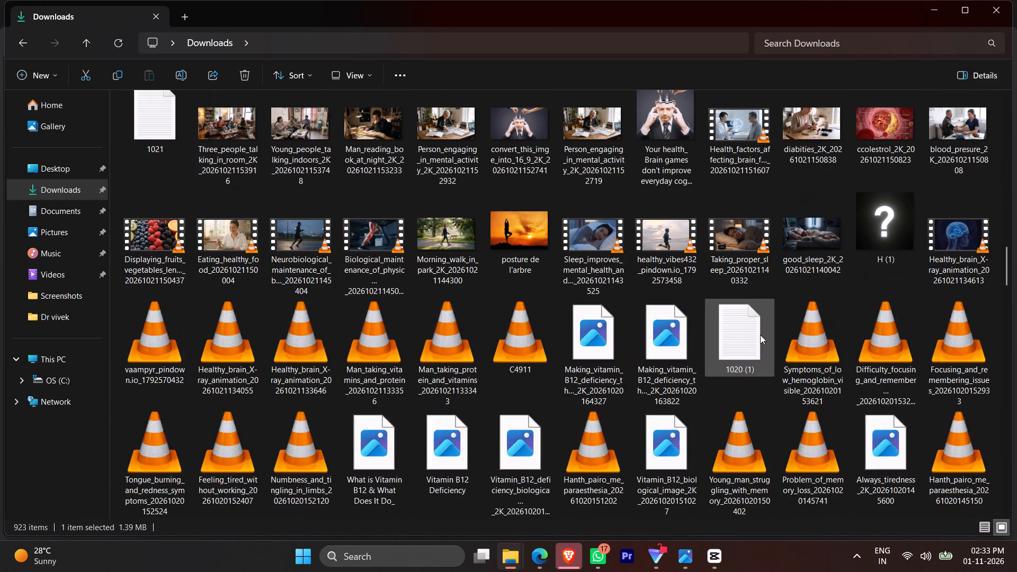
pyautogui.scroll(-1, 749, 341)
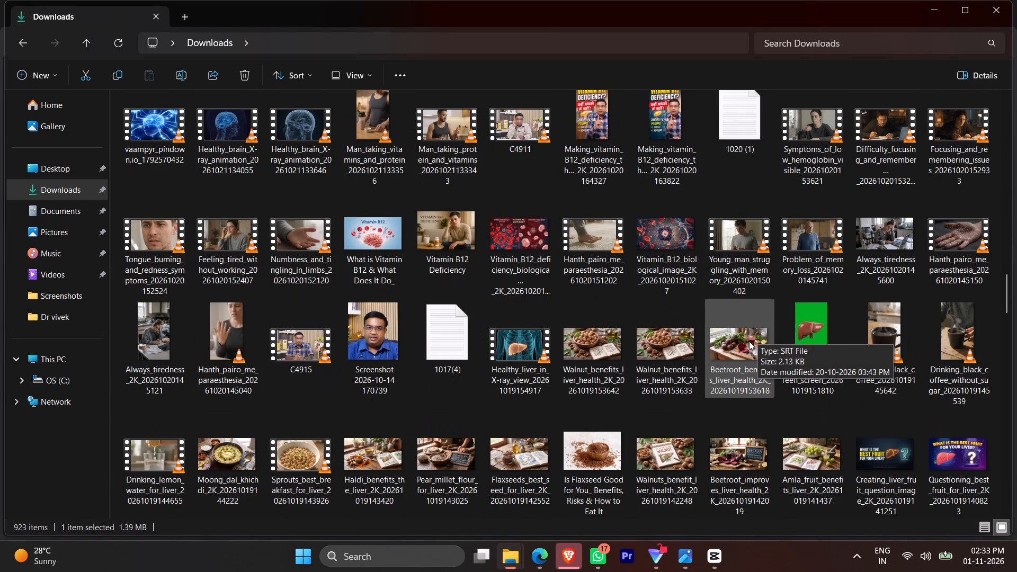
pyautogui.scroll(-1, 749, 341)
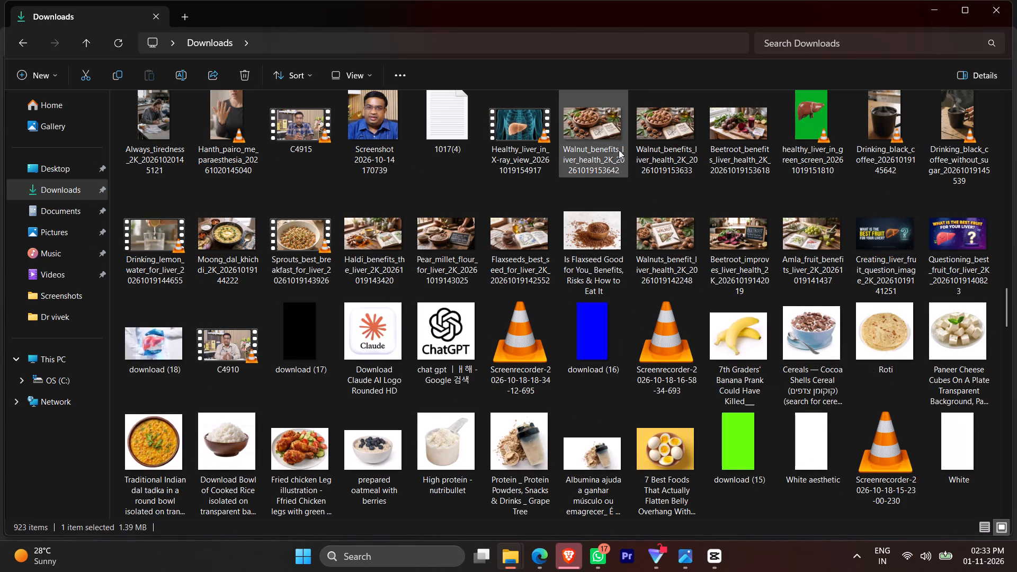
pyautogui.scroll(1, 517, 215)
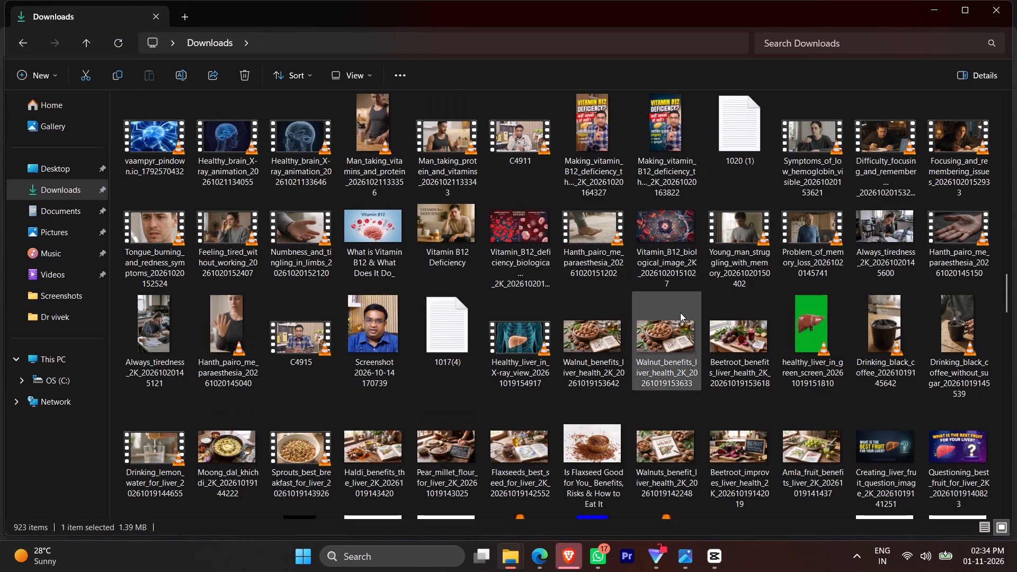
pyautogui.scroll(-1, 728, 398)
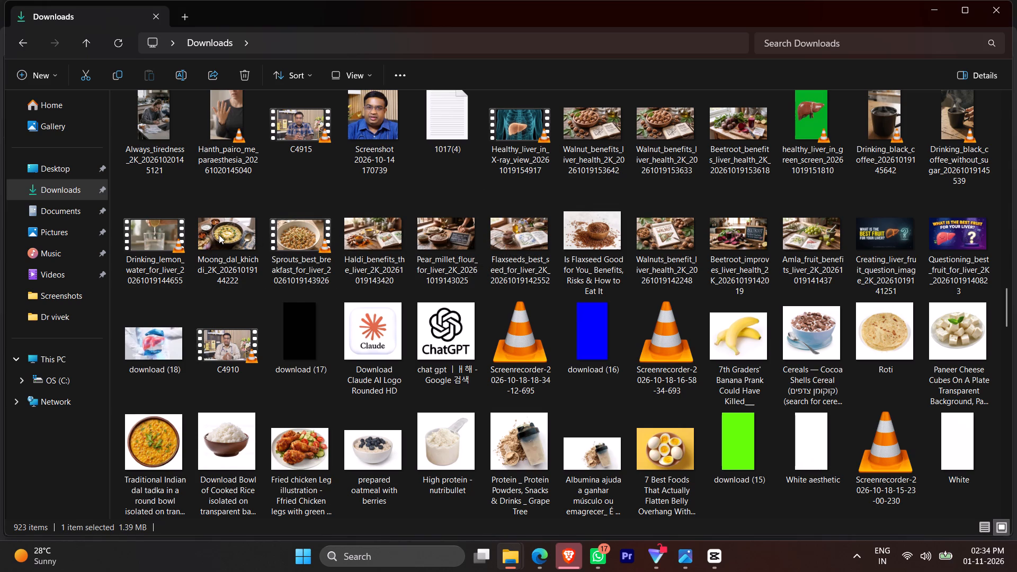
# Import the Moong_dal_khichdi and Pear_millet_flour_for_liver images from Downloads into the CapCut project's media.
pyautogui.moveTo(219, 235); pyautogui.dragTo(711, 554)
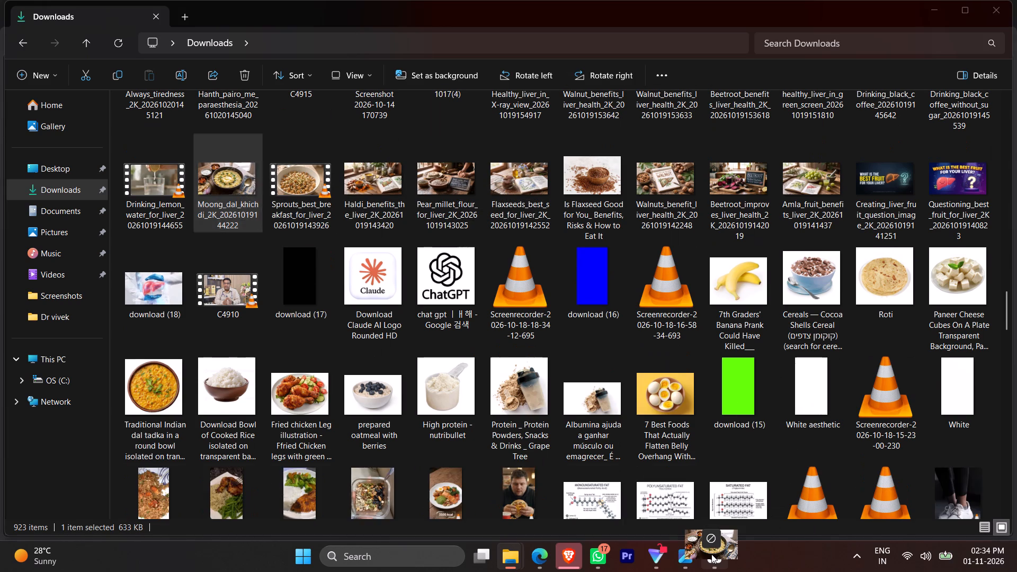
pyautogui.moveTo(711, 554); pyautogui.dragTo(217, 191)
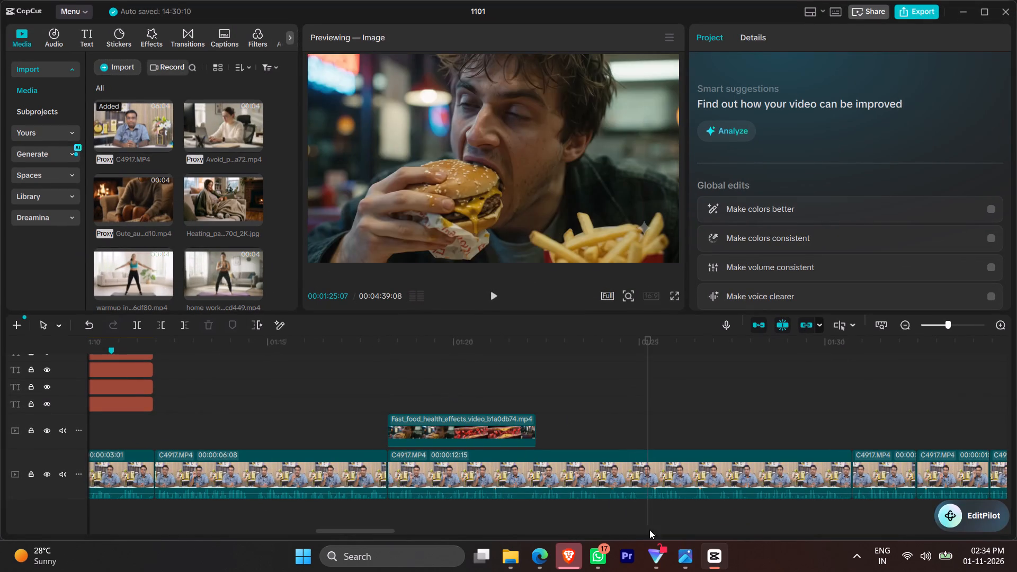
pyautogui.click(719, 564)
pyautogui.moveTo(455, 200); pyautogui.dragTo(697, 485)
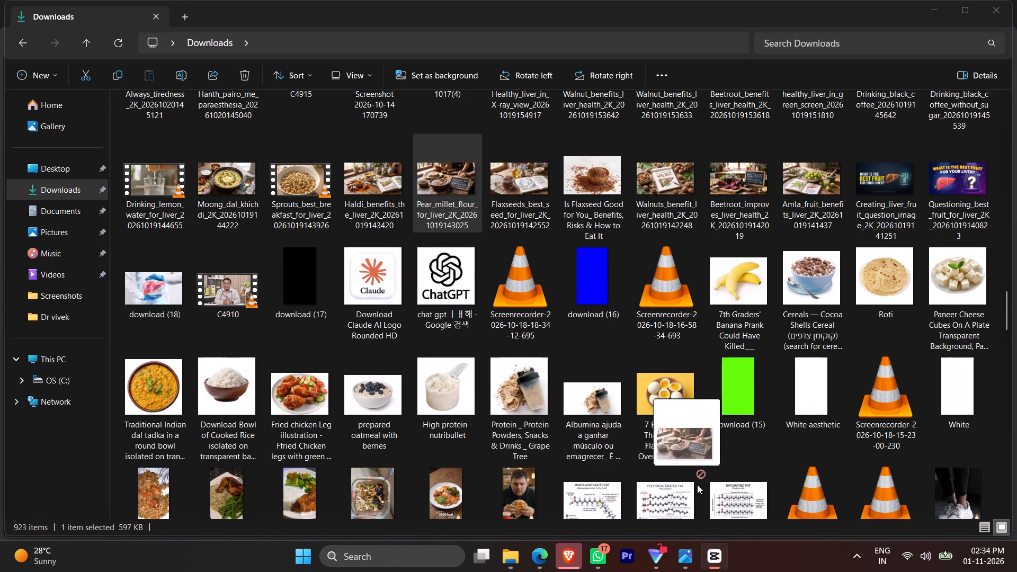
pyautogui.moveTo(697, 485); pyautogui.dragTo(423, 391)
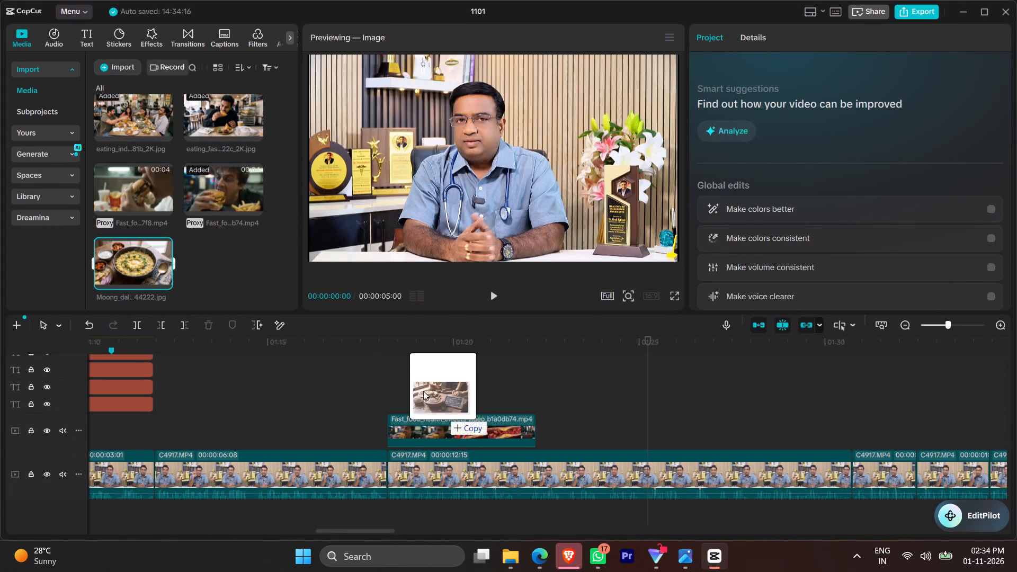
pyautogui.moveTo(423, 391); pyautogui.dragTo(242, 270)
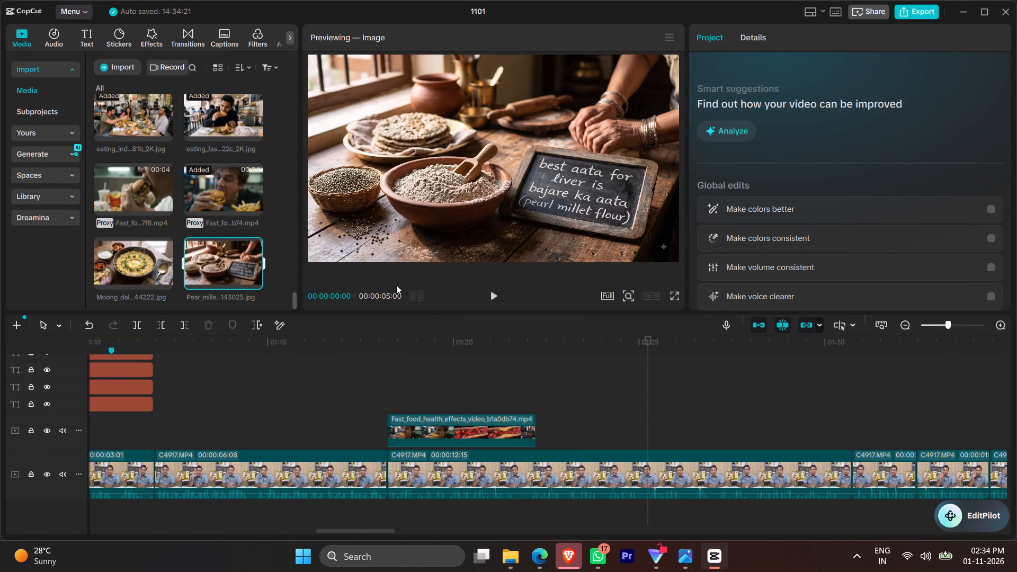
# Return to Downloads and check the flaxseed, walnut, haldi, sprouts and lemon water files beside the imported images.
pyautogui.click(713, 559)
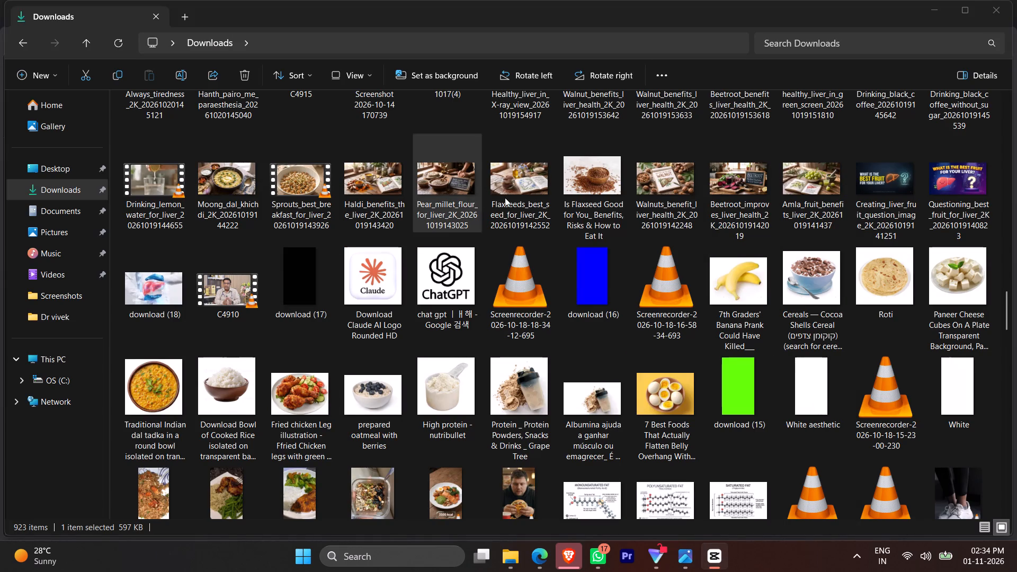
pyautogui.click(505, 198)
pyautogui.click(585, 191)
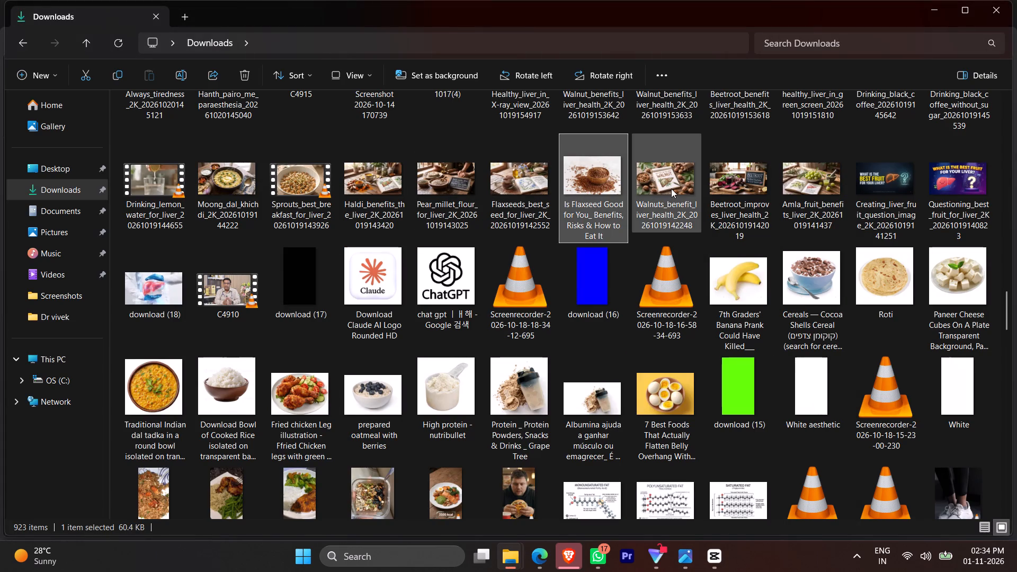
pyautogui.click(671, 189)
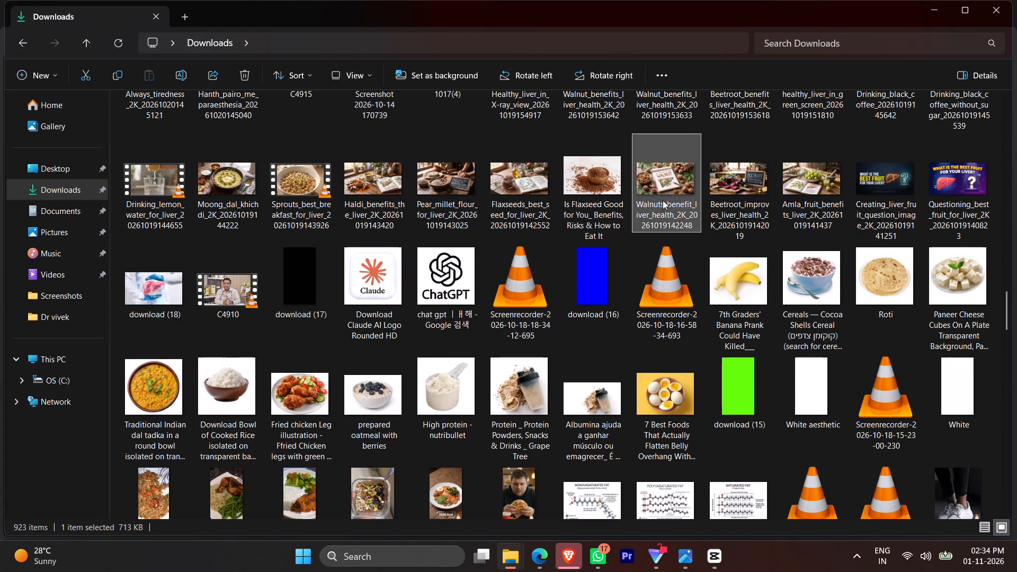
pyautogui.click(590, 193)
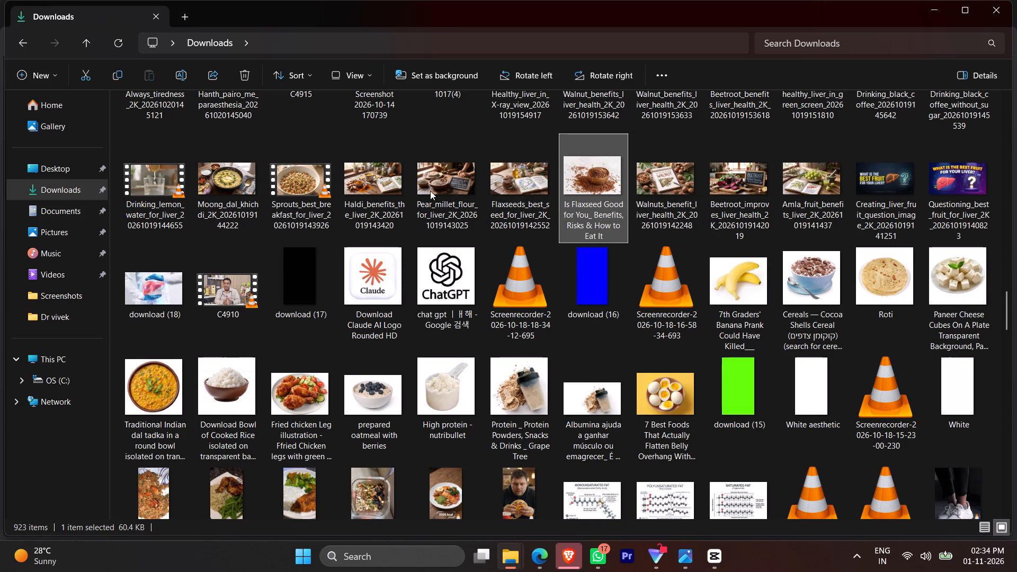
pyautogui.click(430, 191)
pyautogui.click(342, 191)
pyautogui.click(265, 191)
pyautogui.click(189, 190)
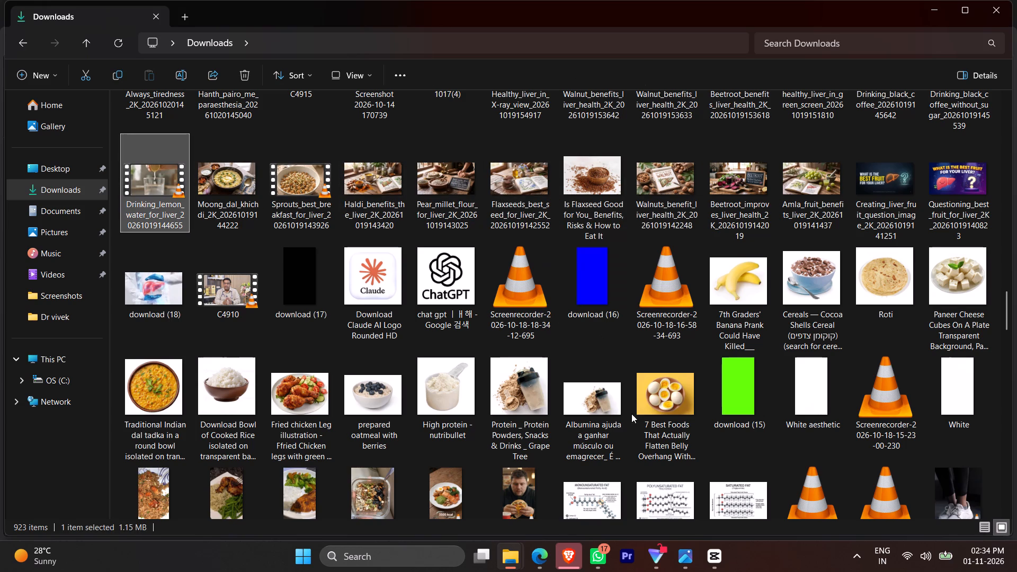
# Switch back to CapCut and place the playhead at 00:01:18:07, the start of the Fast_food_health_effects clip.
pyautogui.click(718, 557)
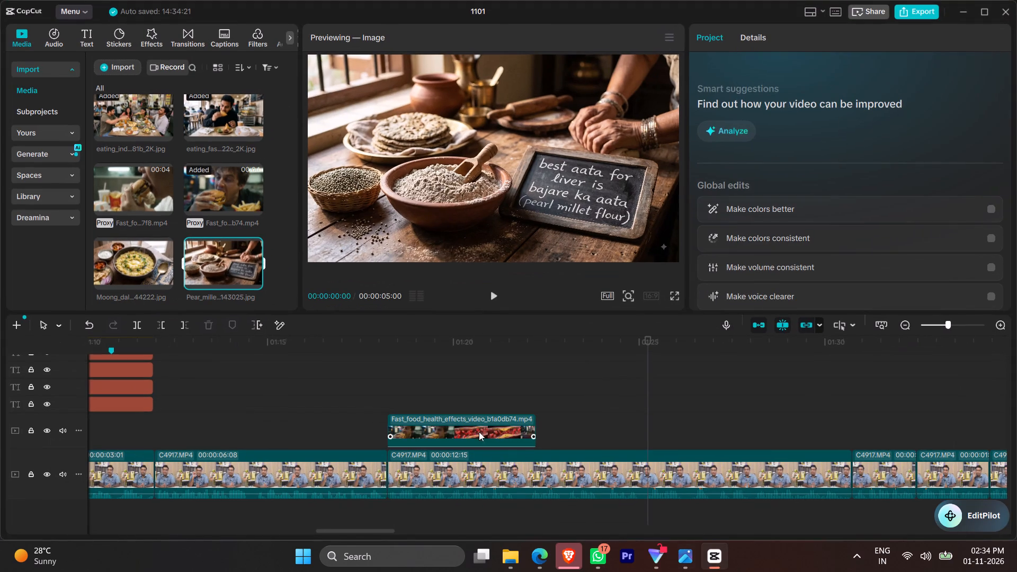
pyautogui.click(380, 372)
pyautogui.click(385, 372)
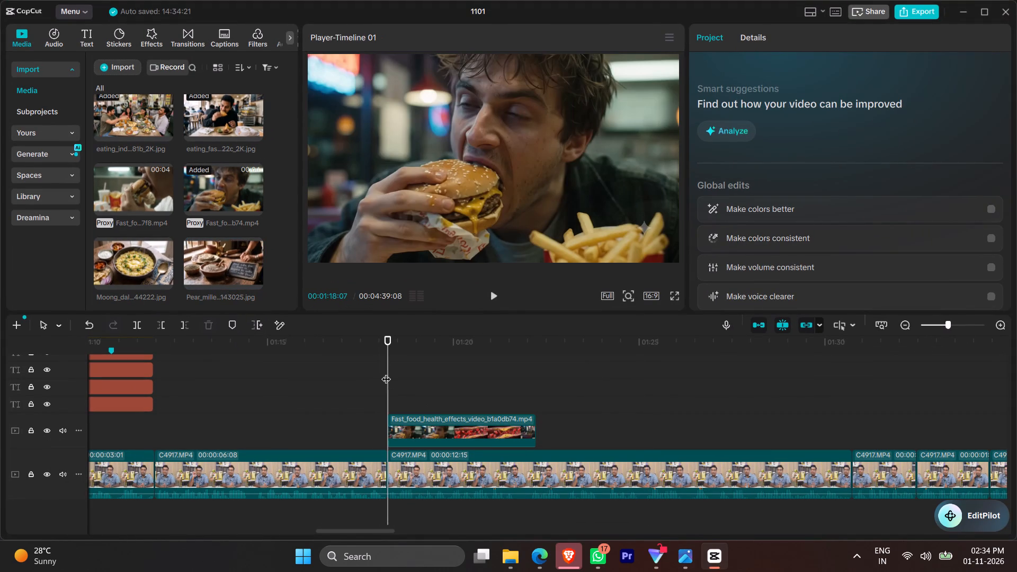
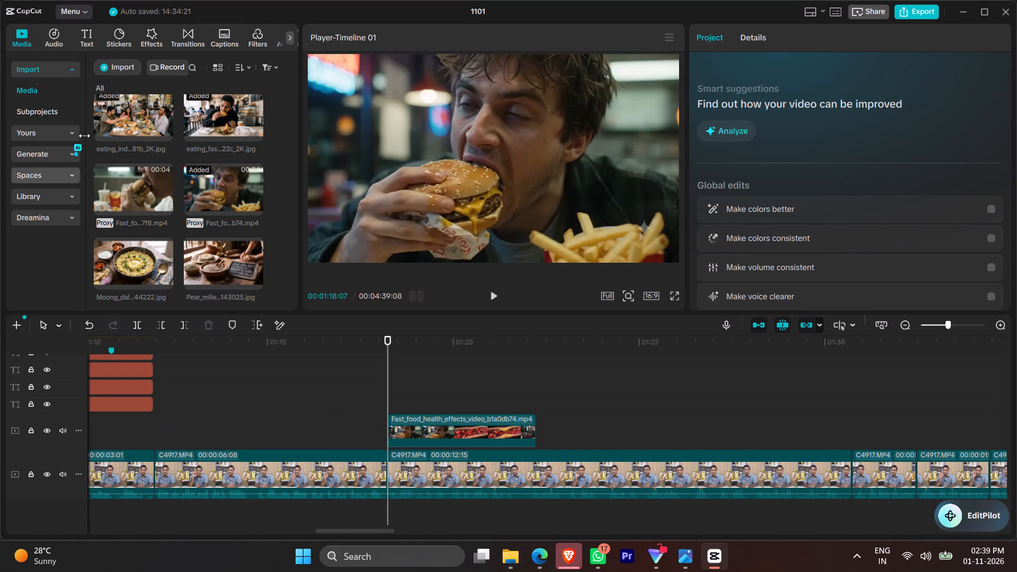
# Place the playhead at 00:01:16:24, before the Fast_food_health_effects clip, and check the B-roll and text coverage across the whole timeline.
pyautogui.click(335, 387)
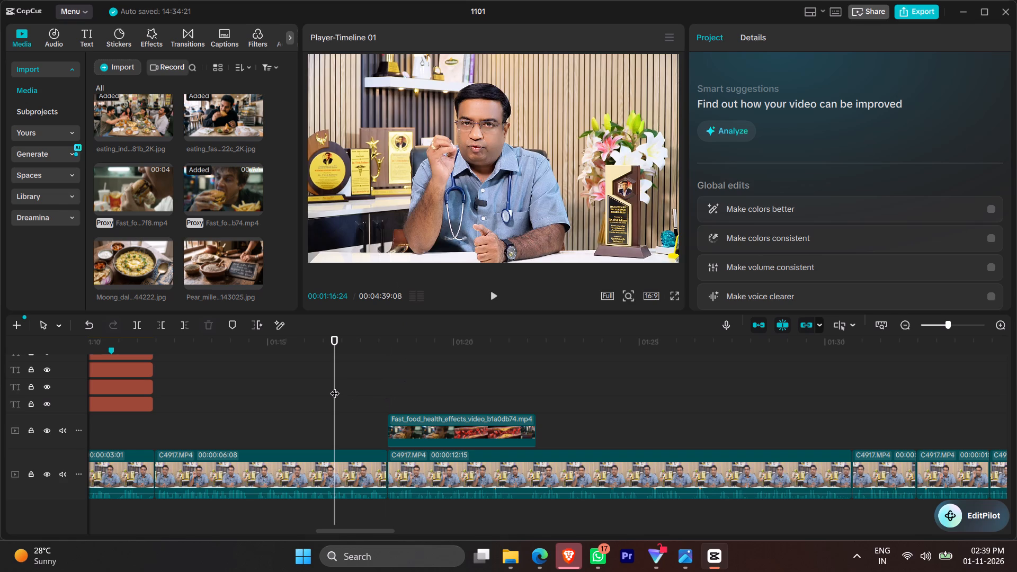
pyautogui.keyDown('ctrl'); pyautogui.scroll(-14, 335, 387); pyautogui.keyUp('ctrl')
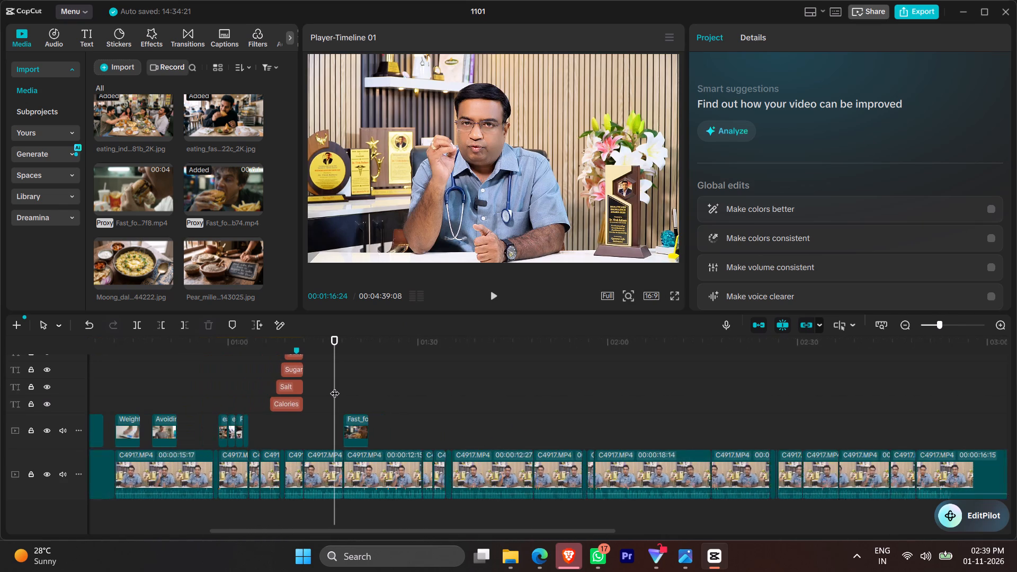
pyautogui.keyDown('ctrl'); pyautogui.scroll(-7, 335, 387); pyautogui.keyUp('ctrl')
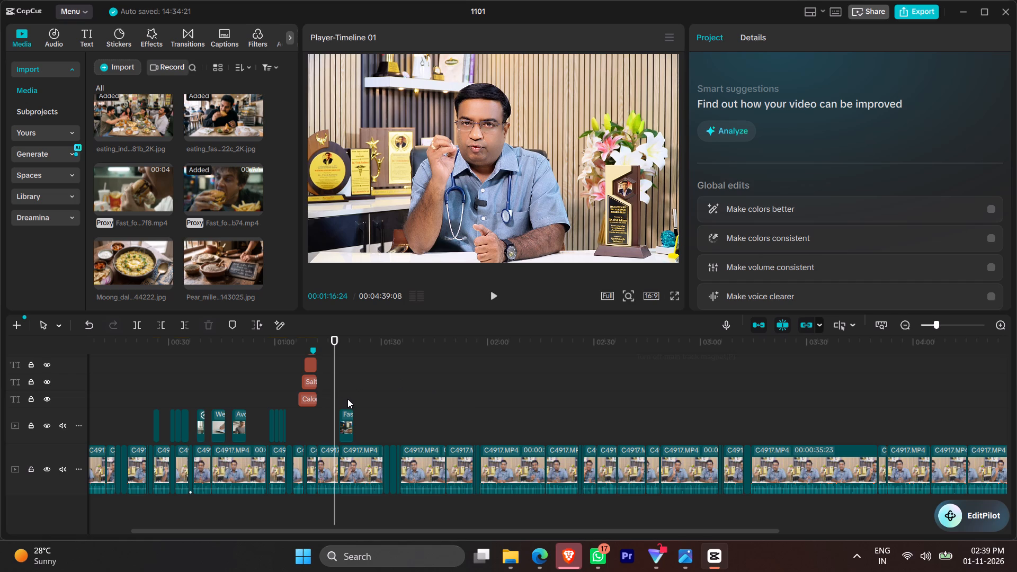
pyautogui.keyDown('ctrl'); pyautogui.scroll(-3, 347, 399); pyautogui.keyUp('ctrl')
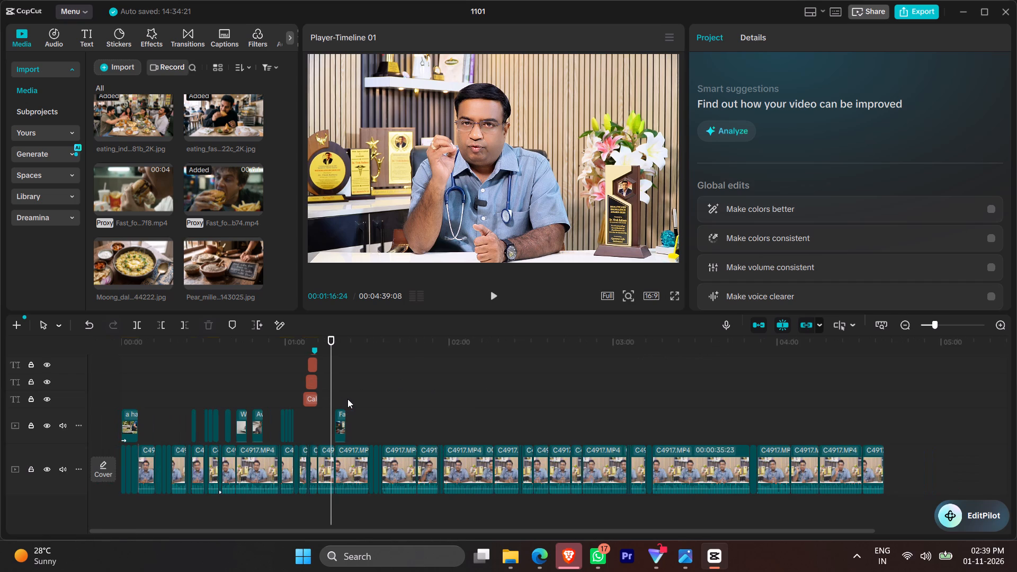
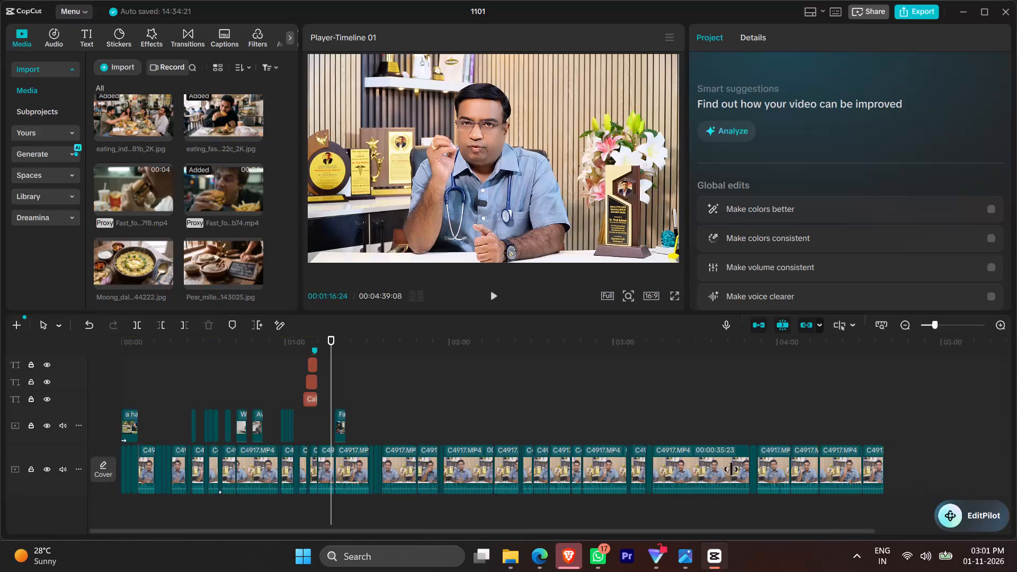
# Play the timeline from the start and check the opening overlay and the B-roll coverage through the Avoiding clip.
pyautogui.moveTo(421, 407); pyautogui.dragTo(416, 393)
pyautogui.press('0')
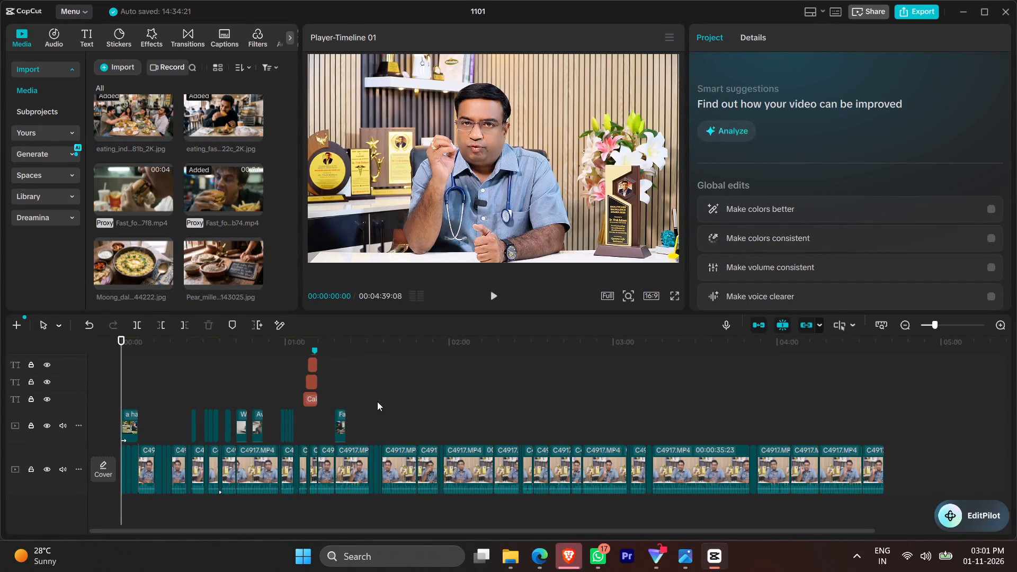
pyautogui.press('space')
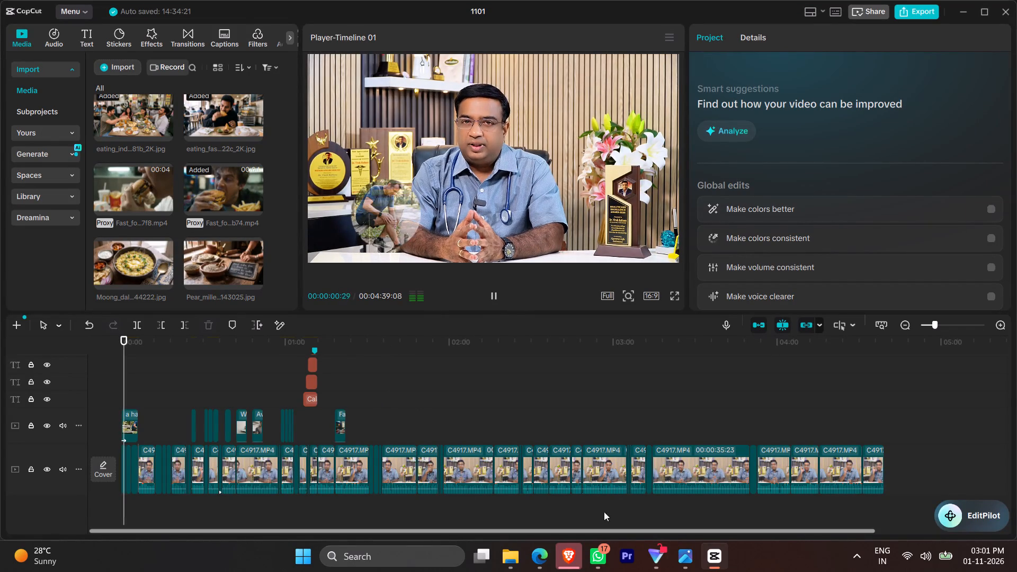
pyautogui.keyDown('ctrl'); pyautogui.scroll(16, 558, 501); pyautogui.keyUp('ctrl')
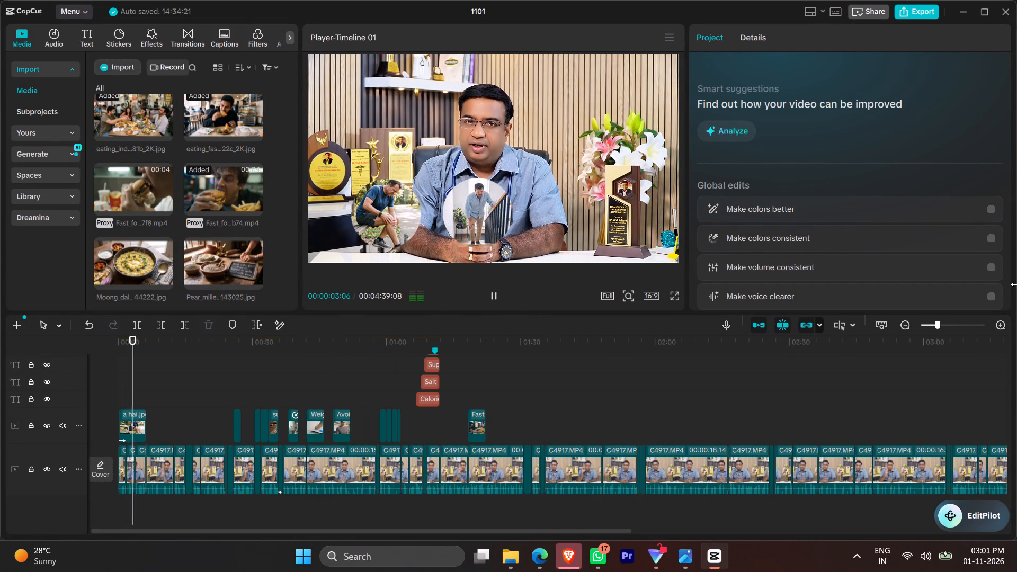
pyautogui.scroll(20, 1016, 284)
pyautogui.scroll(6, 1016, 284)
pyautogui.rightClick(1016, 284)
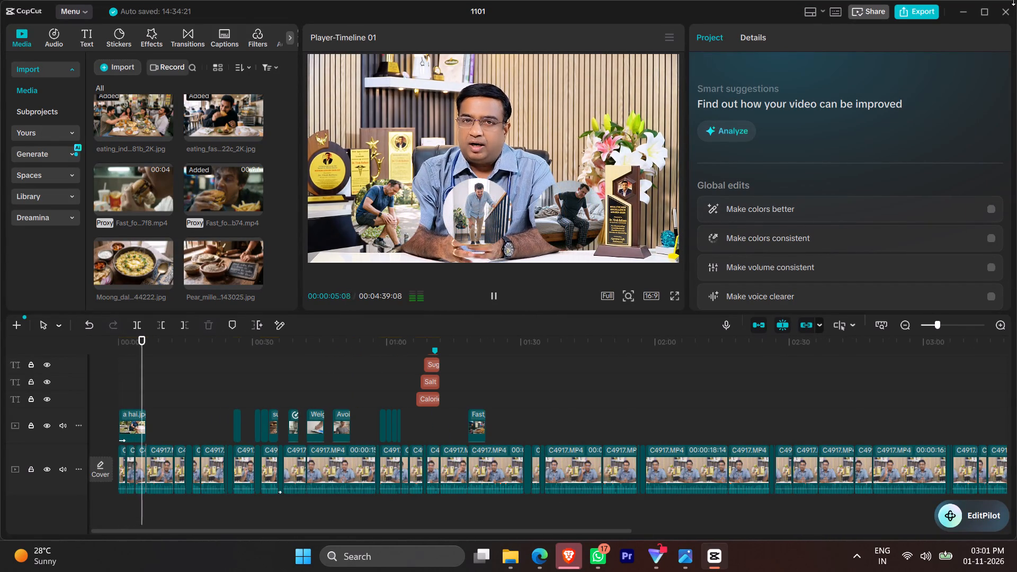
pyautogui.click(171, 376)
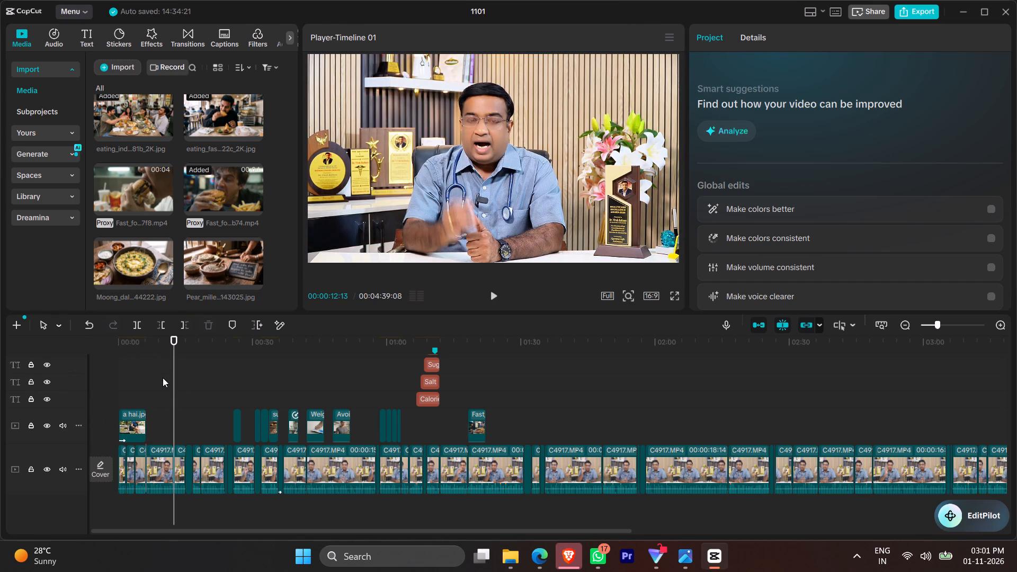
pyautogui.click(171, 379)
pyautogui.press('space')
pyautogui.click(219, 385)
pyautogui.press('space')
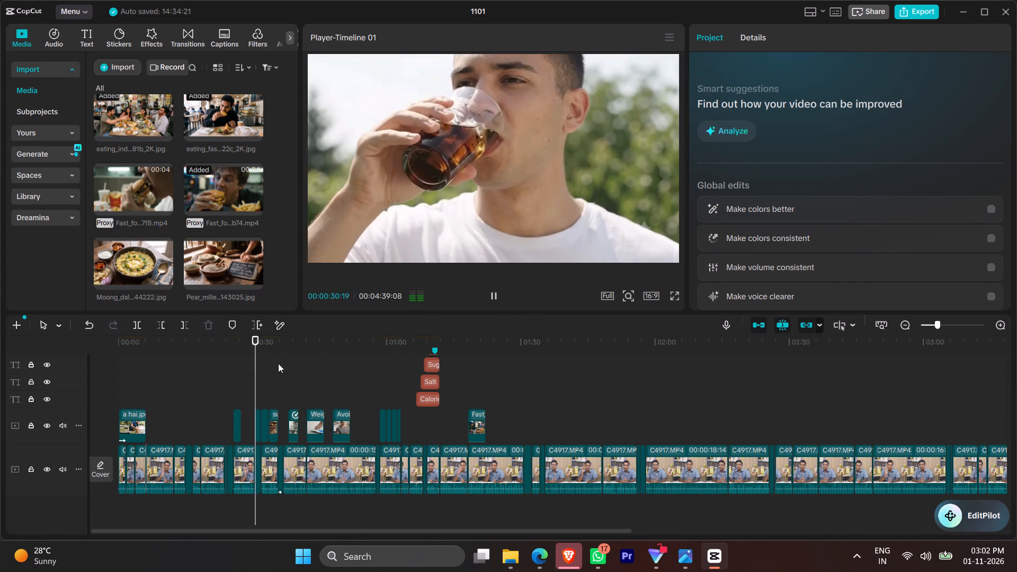
pyautogui.keyDown('ctrl'); pyautogui.scroll(7, 319, 419); pyautogui.keyUp('ctrl')
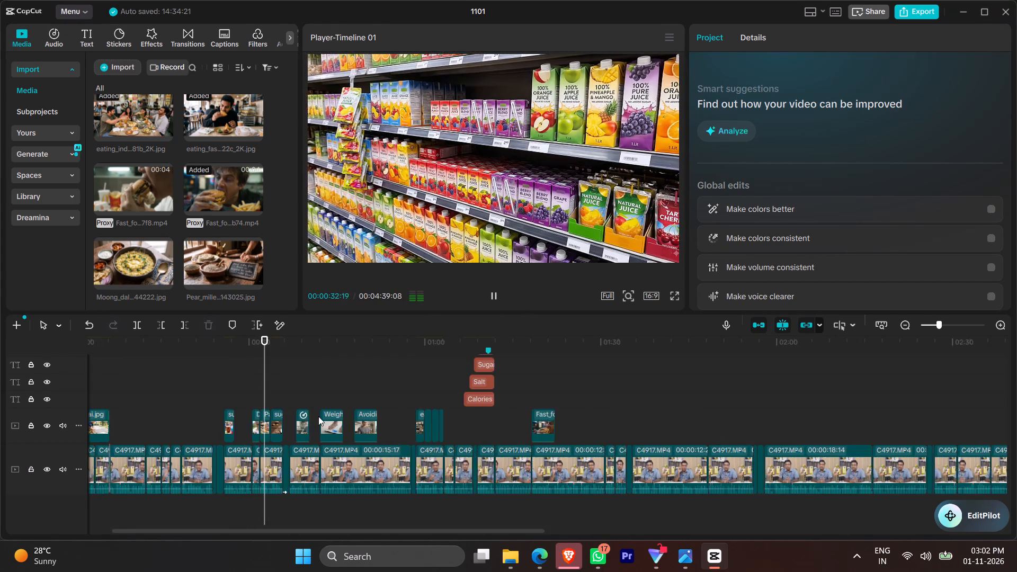
pyautogui.keyDown('ctrl'); pyautogui.scroll(4, 318, 416); pyautogui.keyUp('ctrl')
pyautogui.press('space')
pyautogui.press('space')
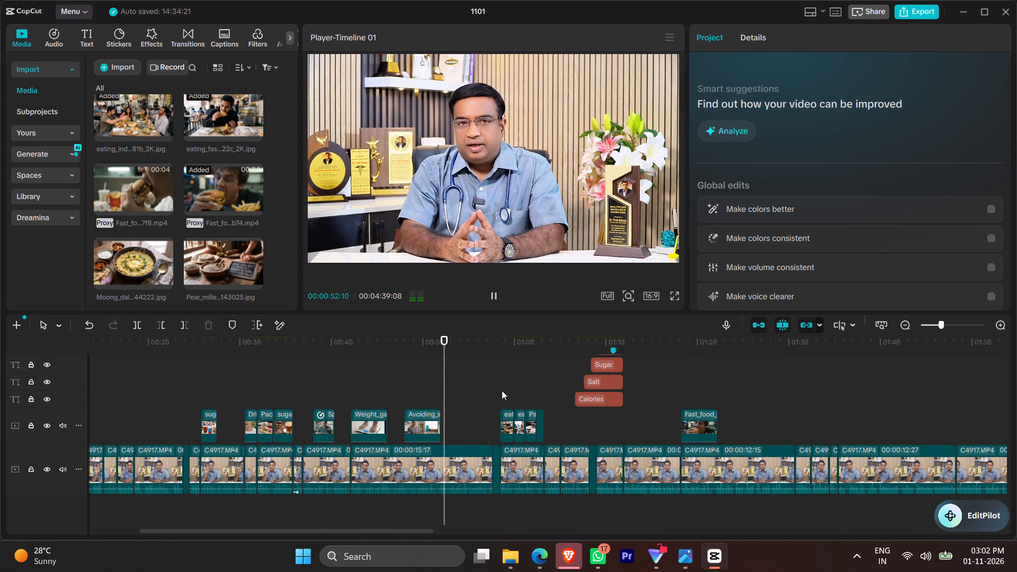
# Play the eating B-roll clips and the end of the Fast_food_health_effects clip, stopping the playhead at 00:01:24:04.
pyautogui.click(502, 391)
pyautogui.press('space')
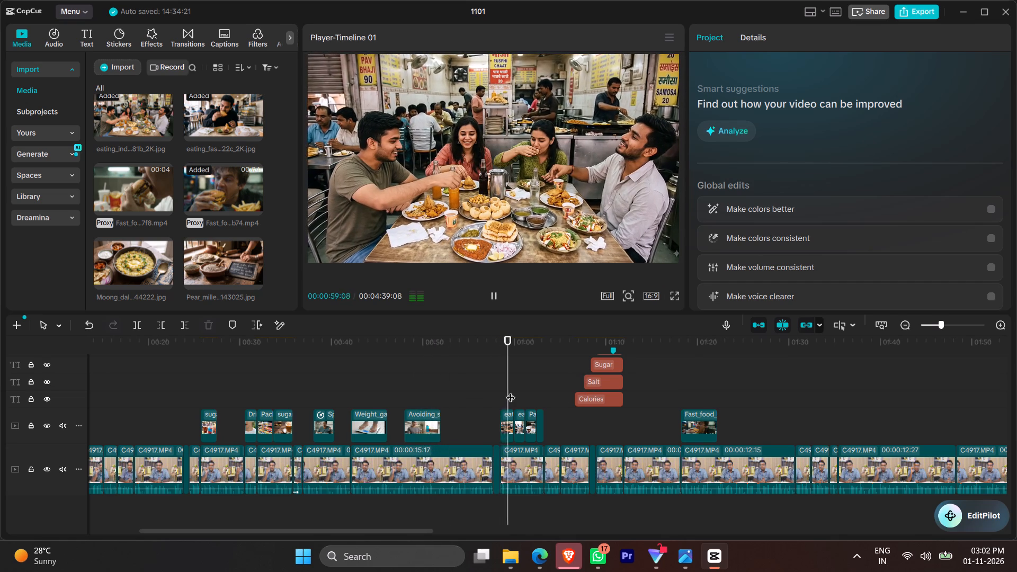
pyautogui.hscroll(-1, 511, 391)
pyautogui.press('space')
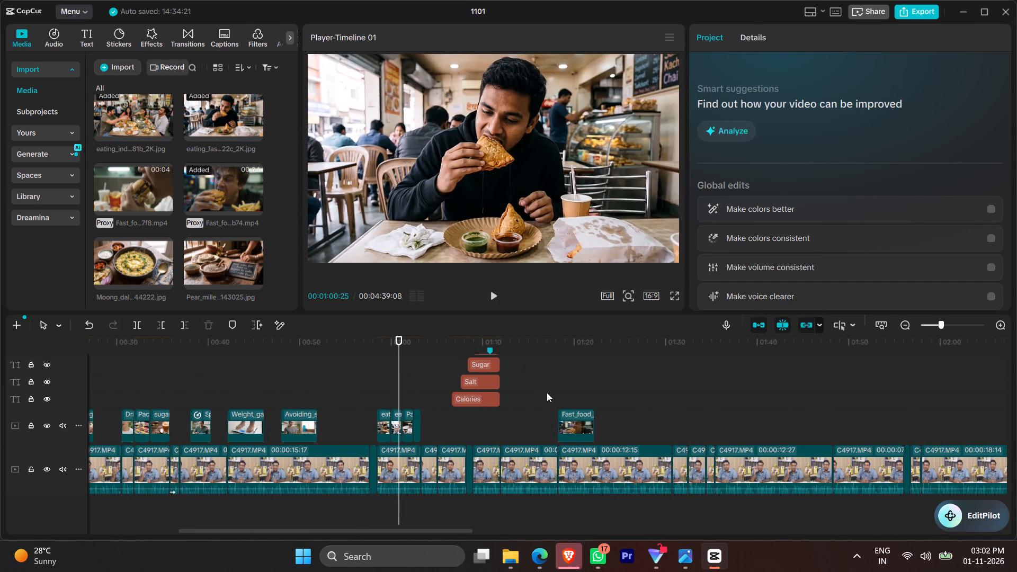
pyautogui.click(547, 392)
pyautogui.press('space')
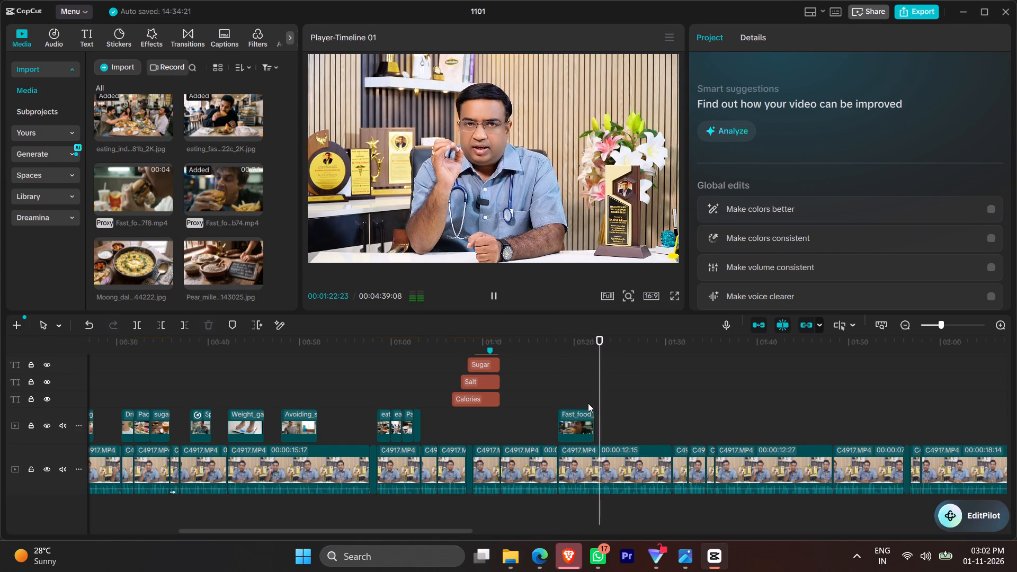
pyautogui.hscroll(-1, 589, 403)
pyautogui.press('space')
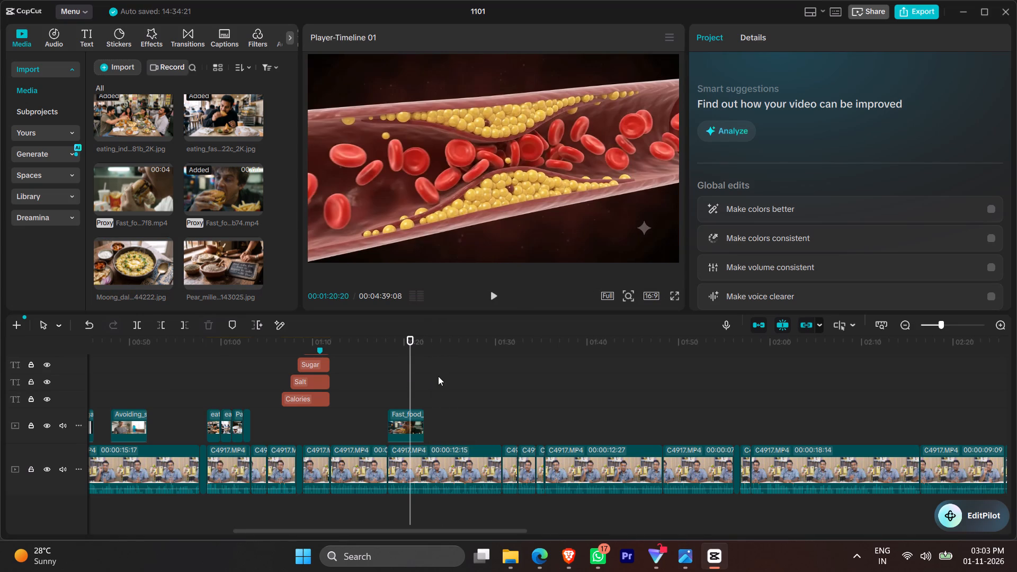
pyautogui.press('space')
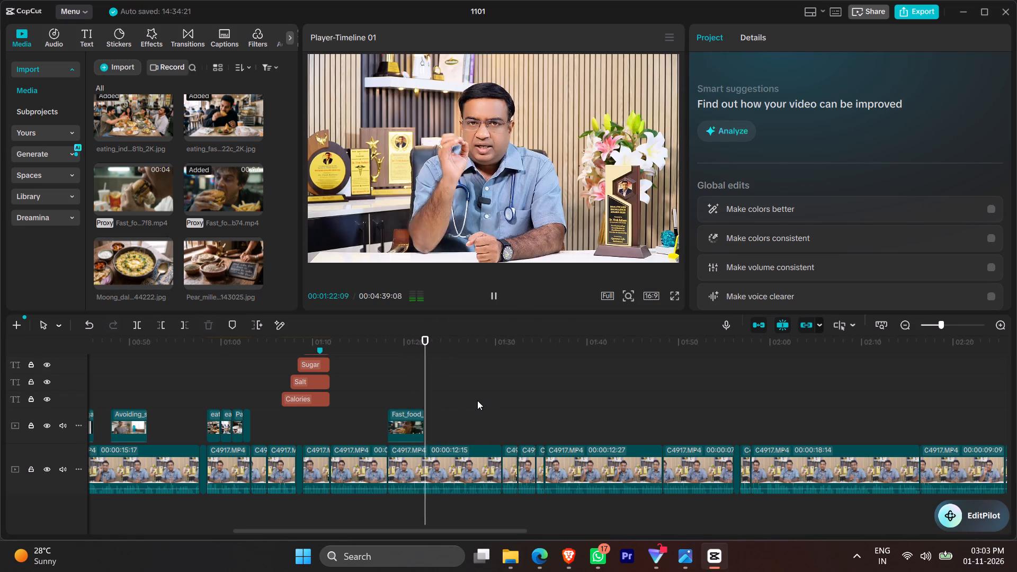
pyautogui.press('space')
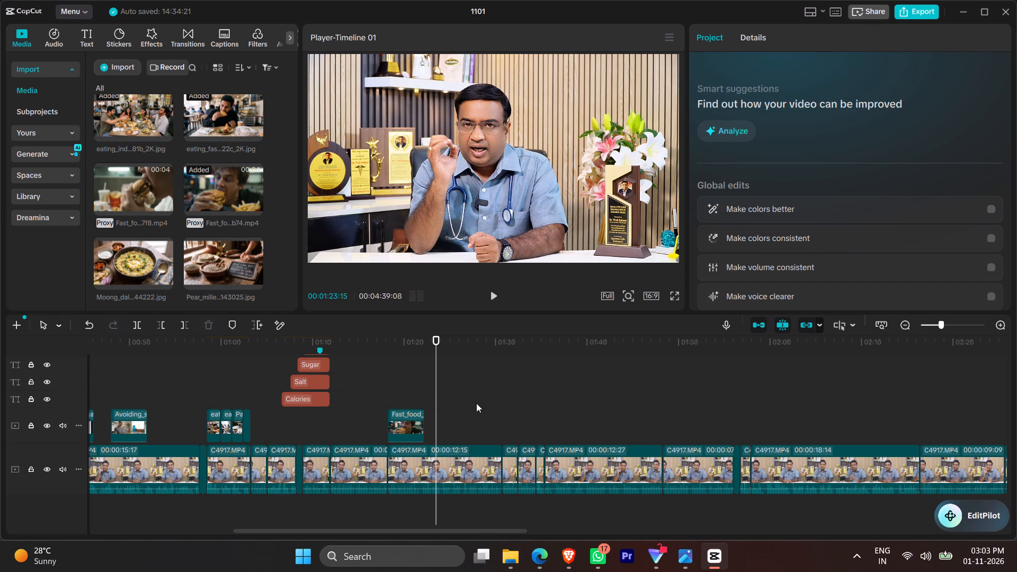
# Connect the paired Rockerz 425 headset over Bluetooth in the Windows quick settings.
pyautogui.click(924, 565)
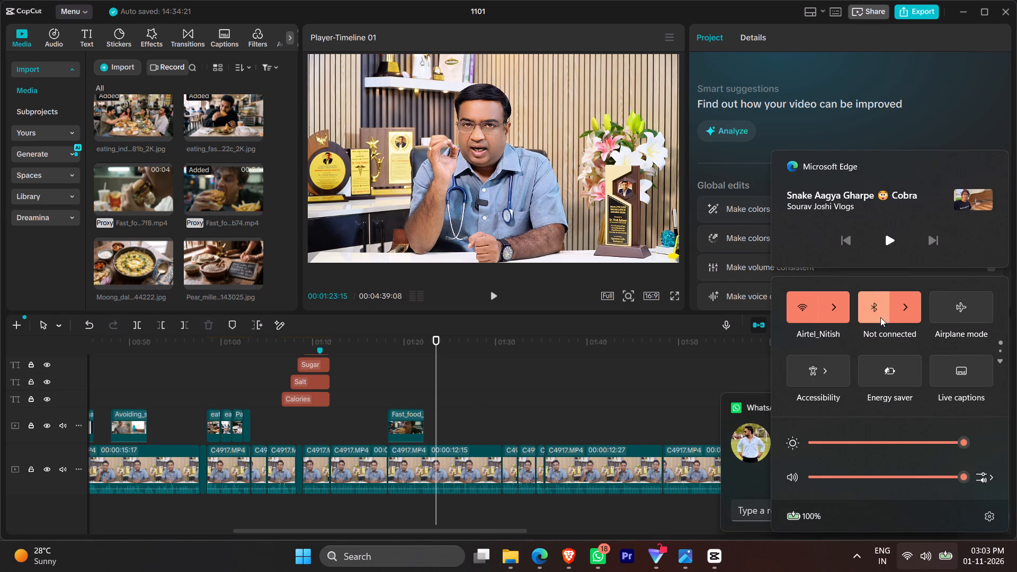
pyautogui.click(915, 310)
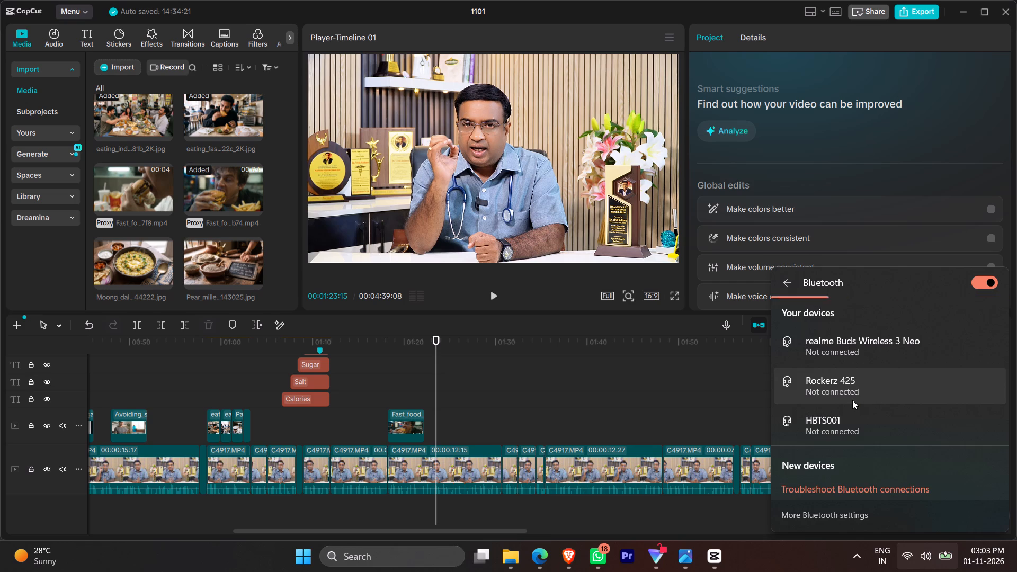
pyautogui.click(852, 400)
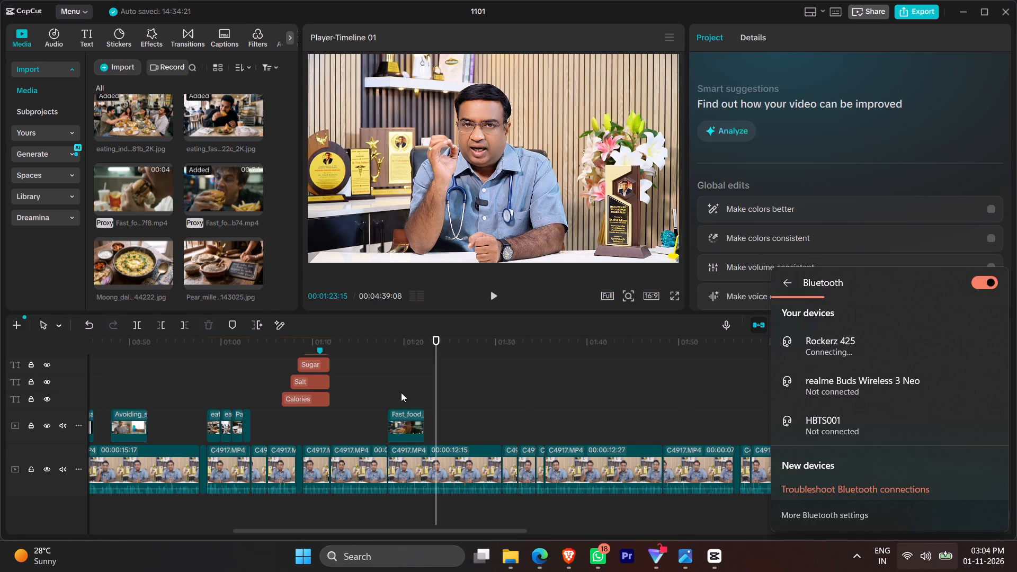
# Return to the CapCut timeline and place the playhead at 00:01:22:07, at the end of the Fast_food clip.
pyautogui.click(425, 391)
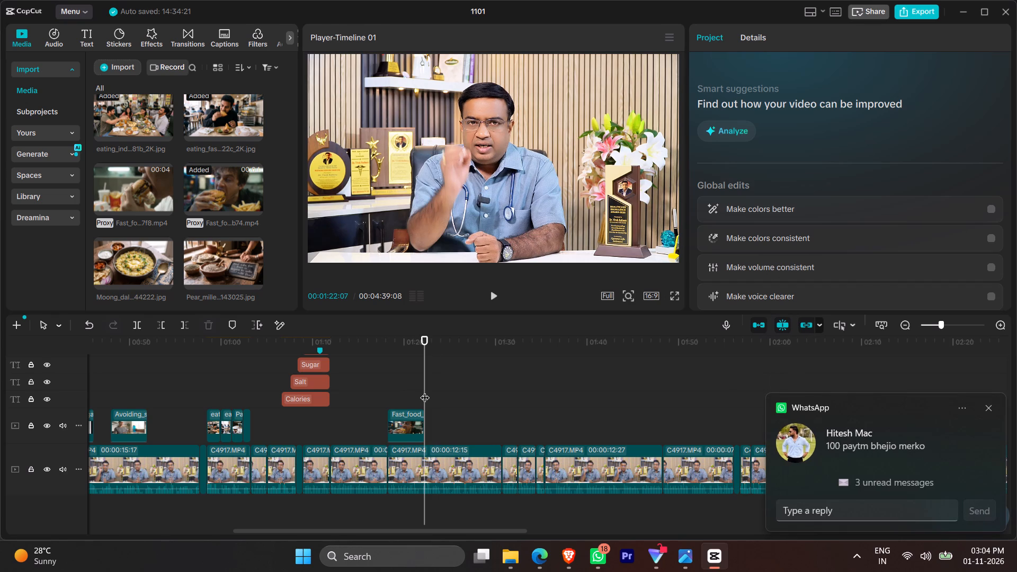
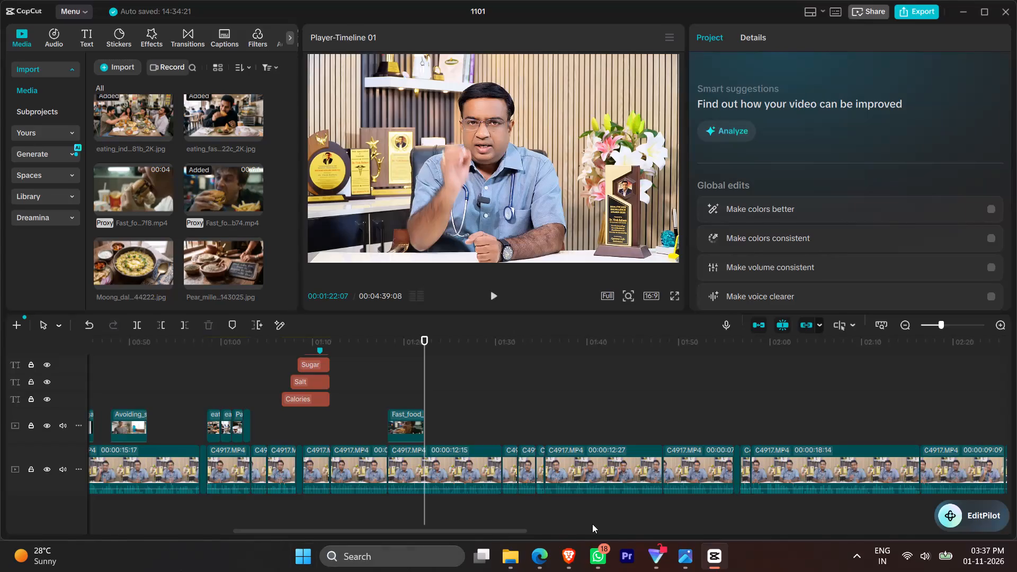
# Turn off the computer's Bluetooth in the Windows quick settings.
pyautogui.click(914, 566)
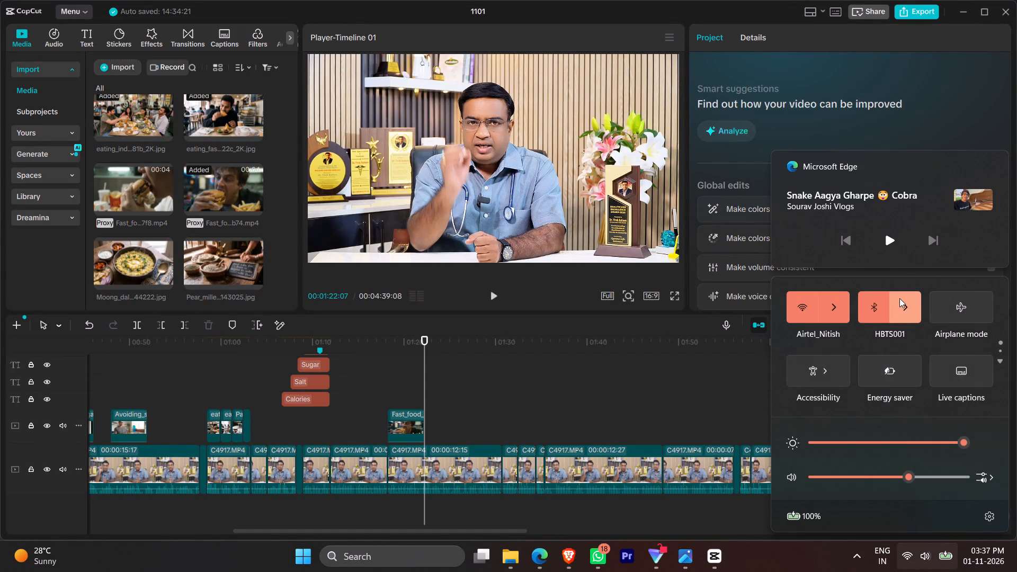
pyautogui.click(899, 298)
pyautogui.click(977, 290)
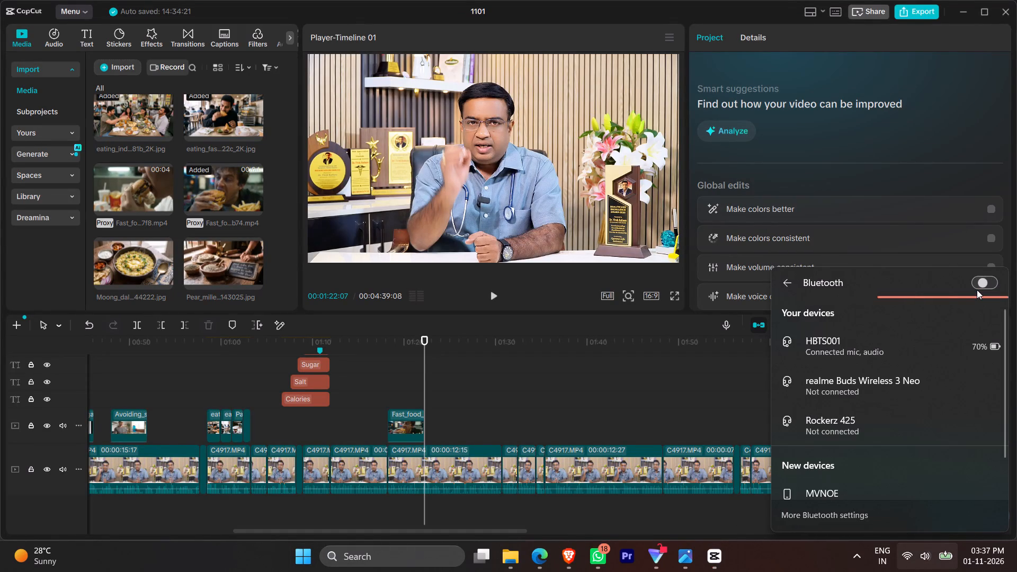
pyautogui.click(782, 286)
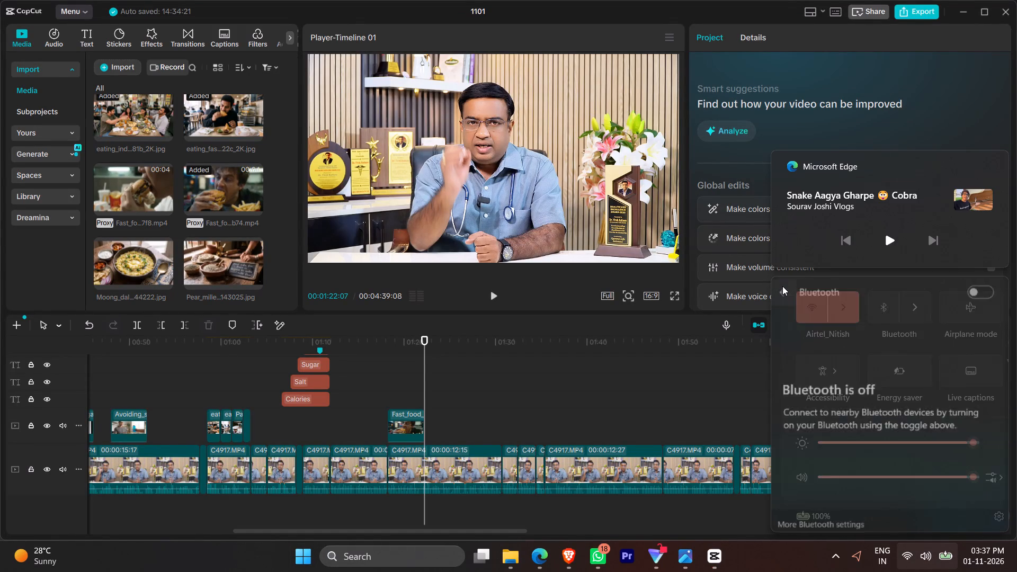
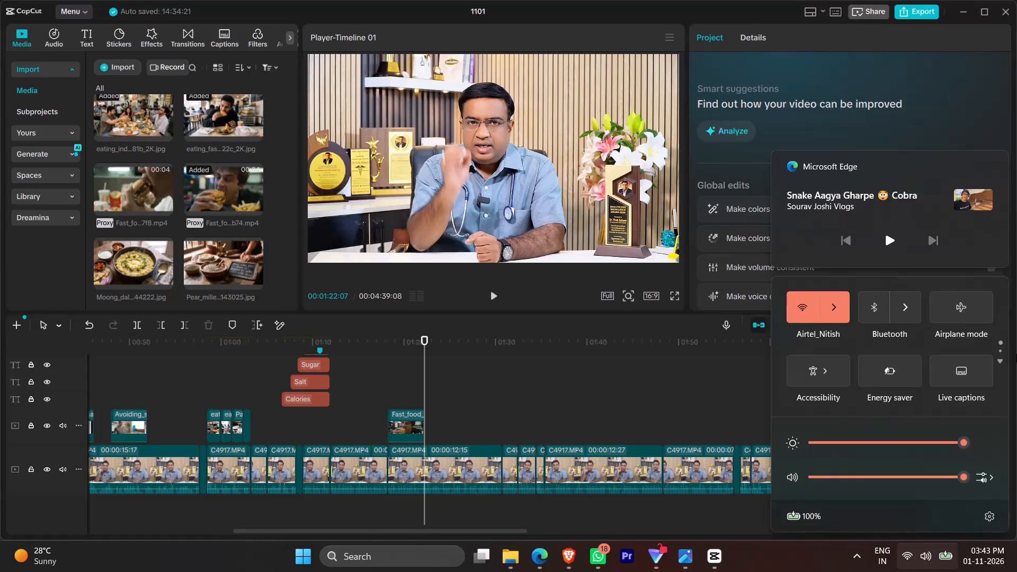
# Dismiss the Windows quick settings and return to the video project in CapCut.
pyautogui.moveTo(50, 532); pyautogui.dragTo(953, 17)
pyautogui.moveTo(37, 562); pyautogui.dragTo(953, 17, button='right')
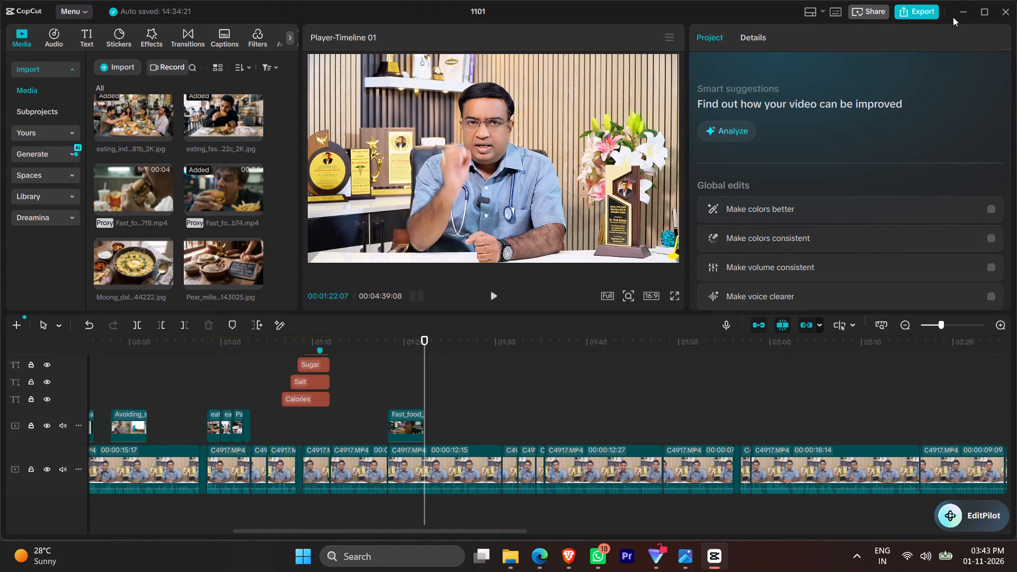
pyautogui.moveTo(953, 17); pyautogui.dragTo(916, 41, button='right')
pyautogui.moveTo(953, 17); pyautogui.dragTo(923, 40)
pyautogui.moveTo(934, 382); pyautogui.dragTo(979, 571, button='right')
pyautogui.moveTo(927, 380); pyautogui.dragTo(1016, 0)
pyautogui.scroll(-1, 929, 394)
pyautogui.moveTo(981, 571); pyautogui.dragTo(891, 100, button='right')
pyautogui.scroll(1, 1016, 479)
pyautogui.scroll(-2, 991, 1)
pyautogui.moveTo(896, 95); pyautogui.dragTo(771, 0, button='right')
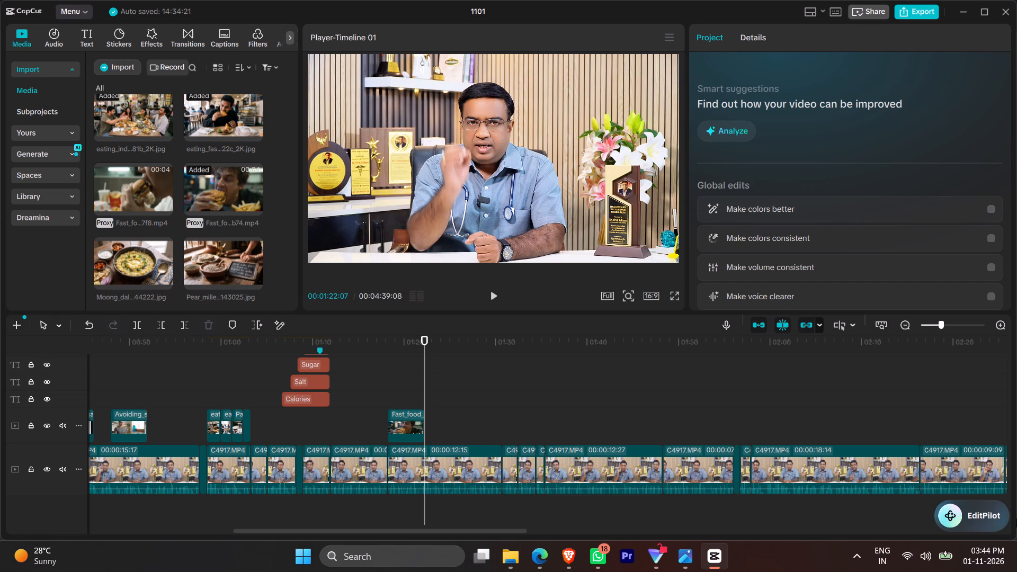
# Open the Windows quick settings with the Bluetooth and volume controls.
pyautogui.click(925, 556)
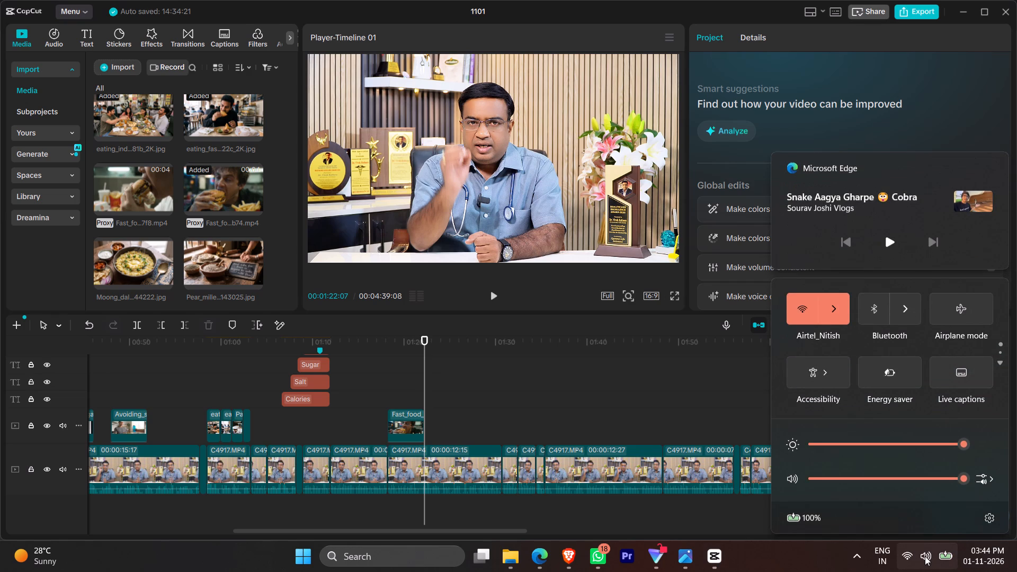